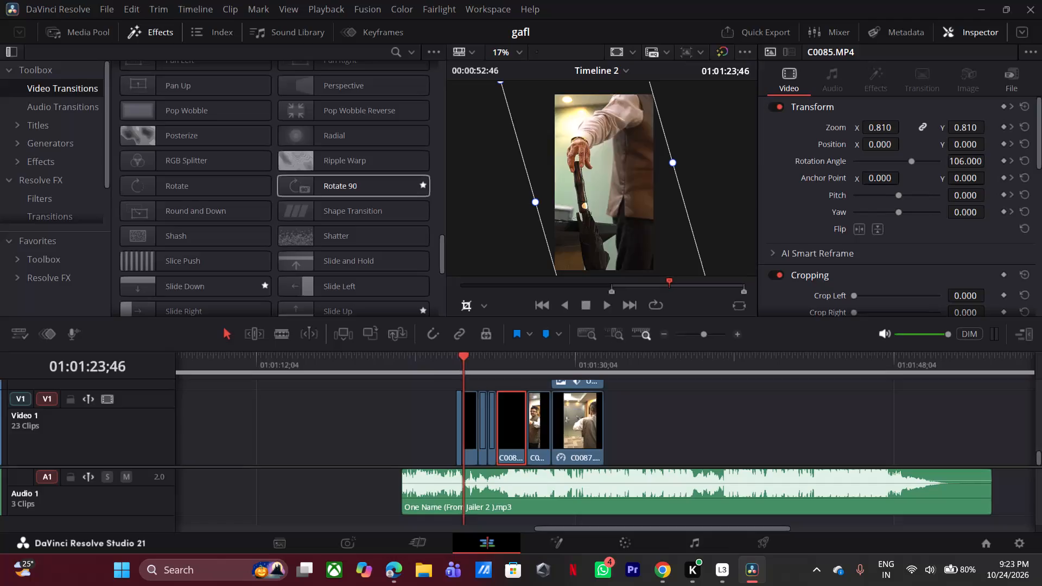
Trim the start of the One Name (From Jailer 2 ).mp3 audio clip to about the start of the Video 1 clip group above it.
left_click(448, 363)
left_click(450, 367)
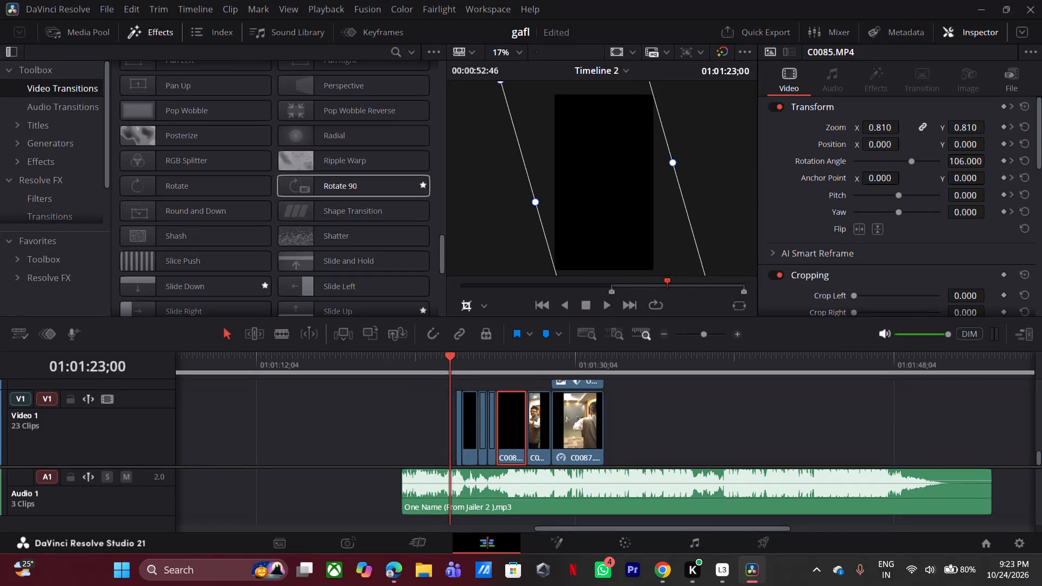
key("space")
key("space")
left_click_drag(405, 494, 437, 500)
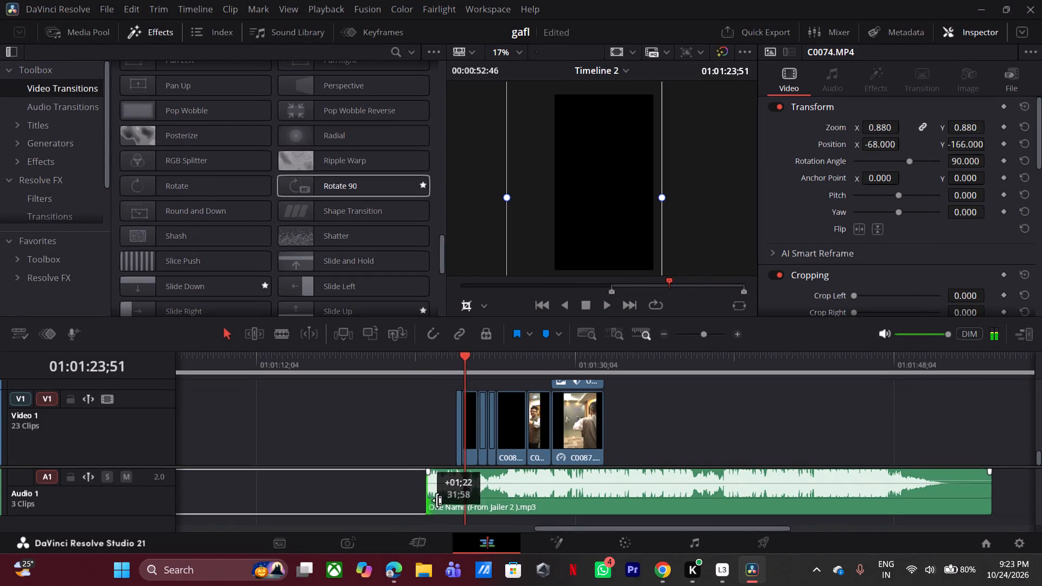
left_click_drag(437, 500, 459, 504)
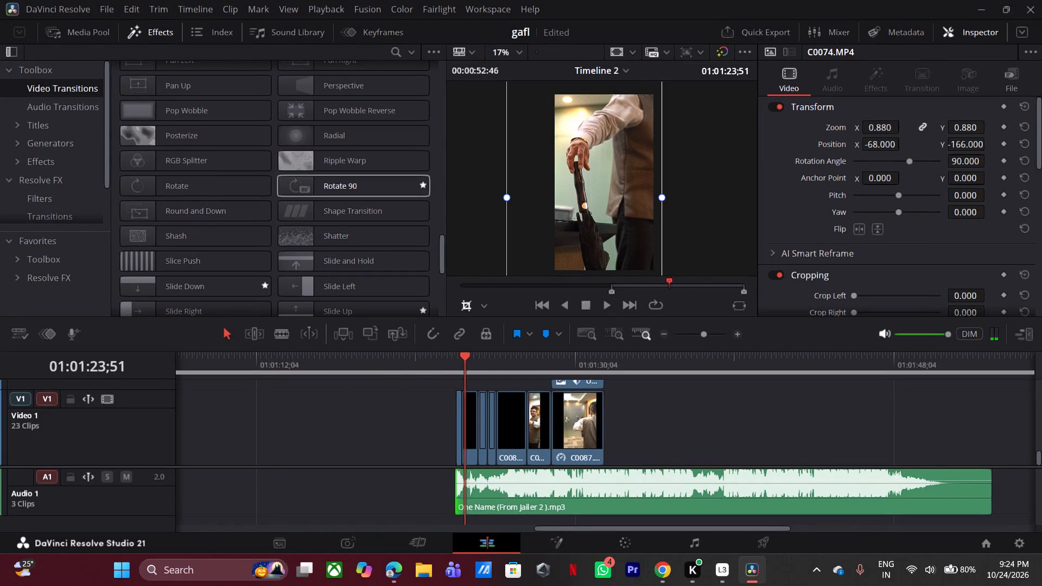
Play back the section from the trimmed music start, checking how the opening clips run against the music.
left_click(456, 371)
key("space")
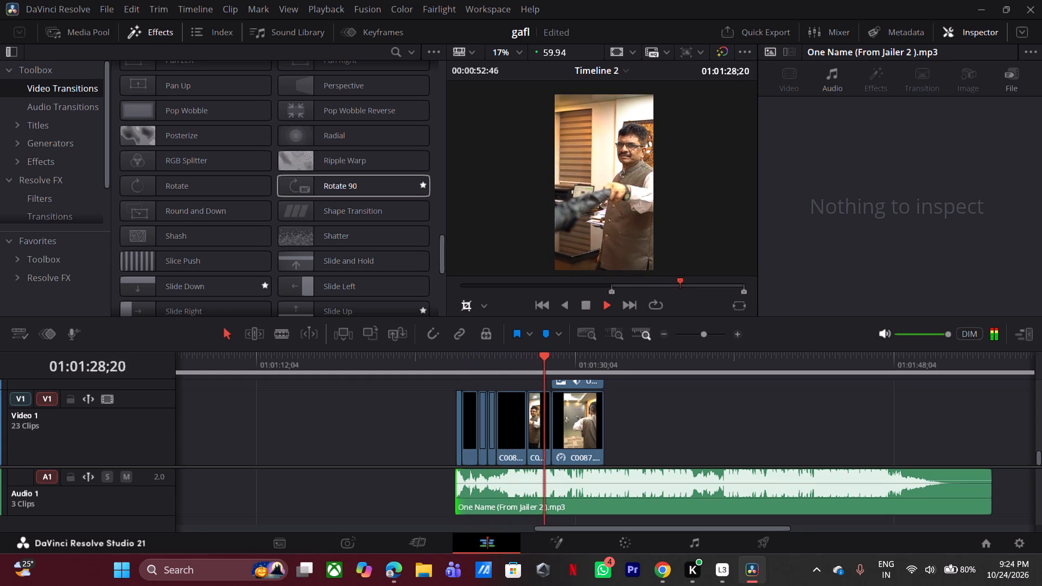
left_click(542, 364)
key("space")
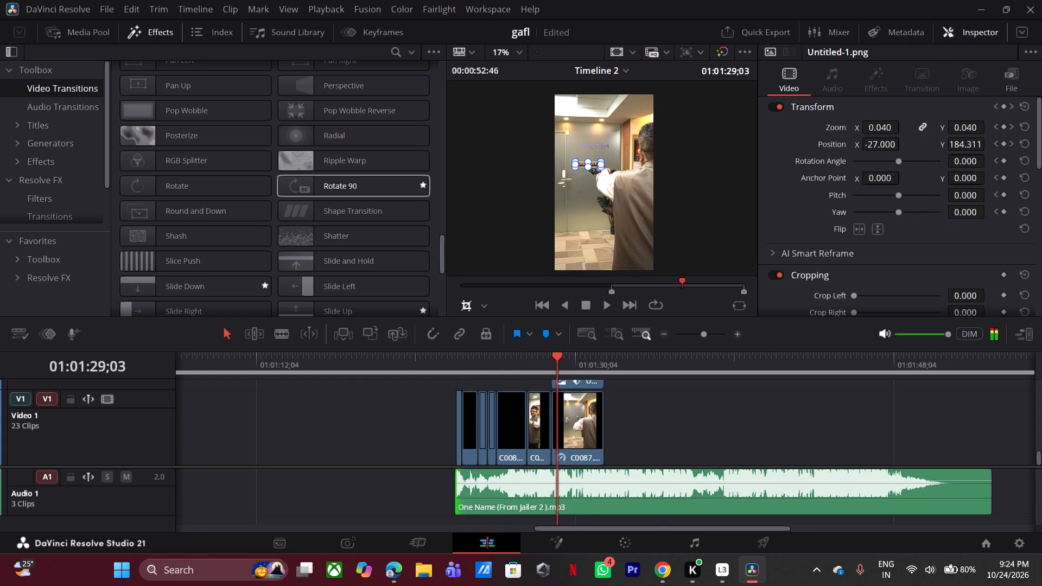
left_click(739, 341)
double_click(739, 337)
left_click(257, 355)
key("space")
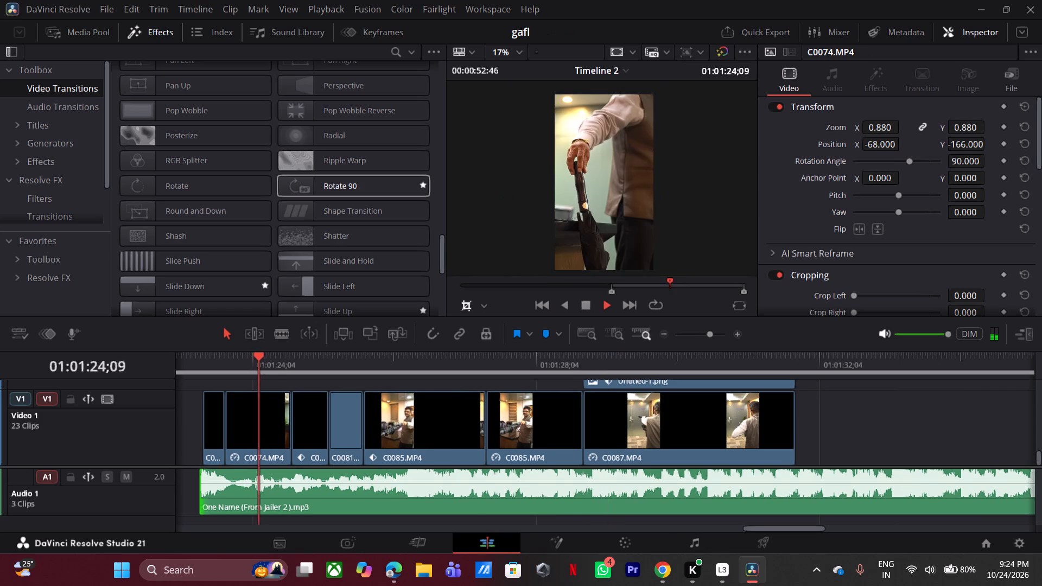
left_click(226, 355)
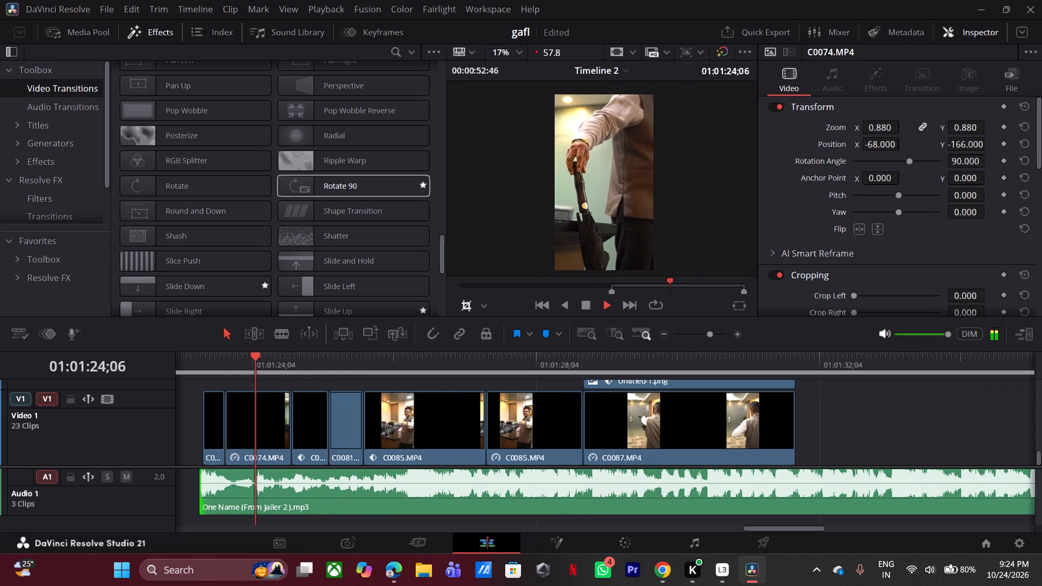
left_click(206, 361)
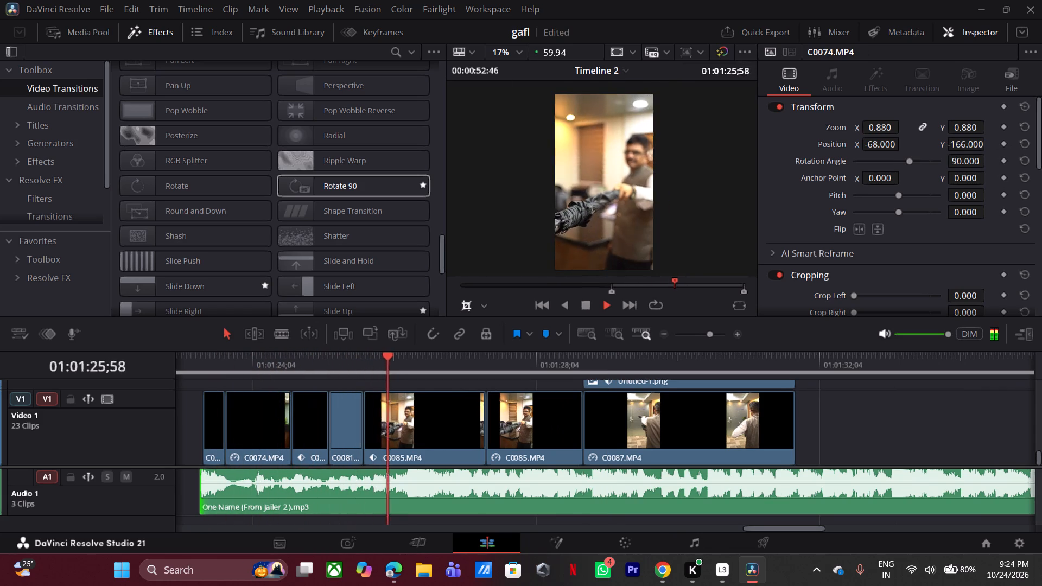
left_click(252, 357)
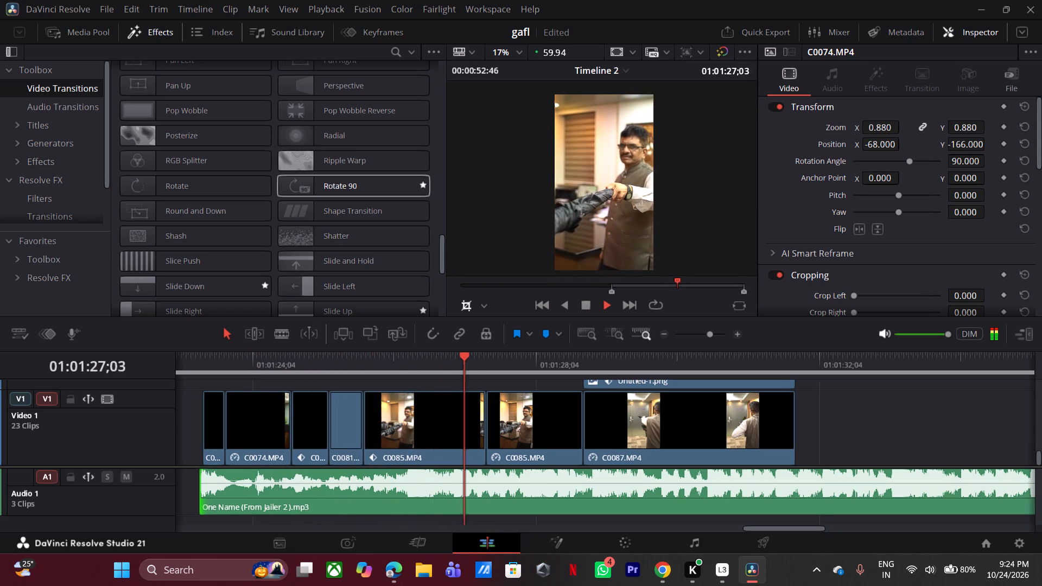
Replay from C0074.MP4 into the first C0085.MP4 clip, examining the cut after C0081.MP4.
left_click(281, 364)
left_click(281, 364)
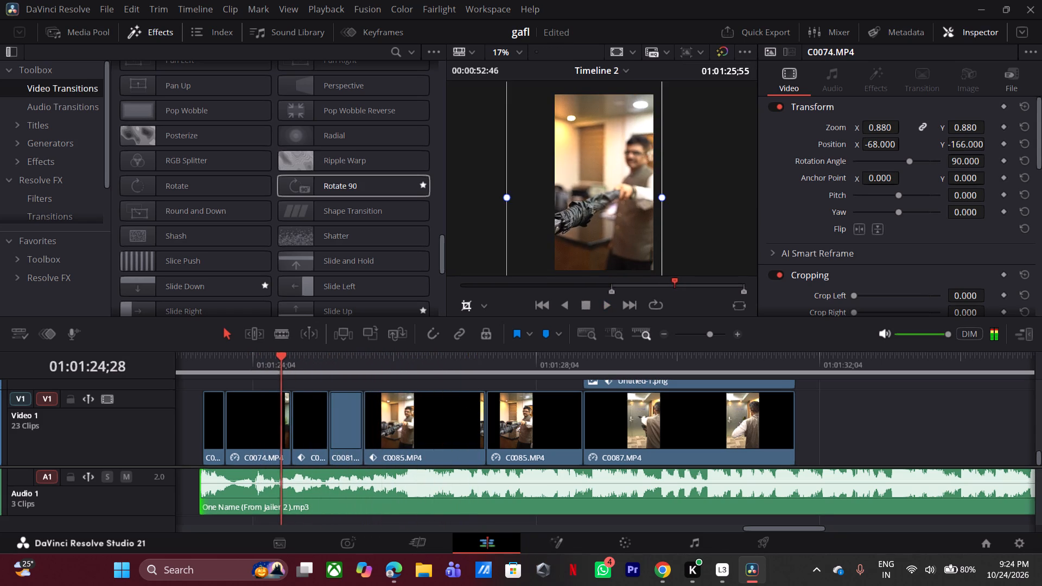
key("space")
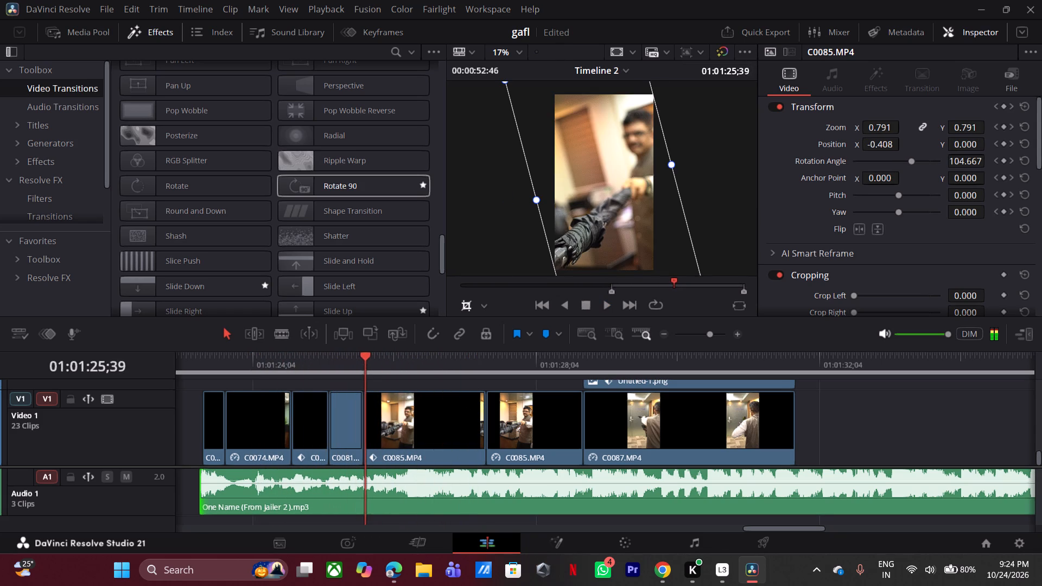
left_click(270, 358)
key("space")
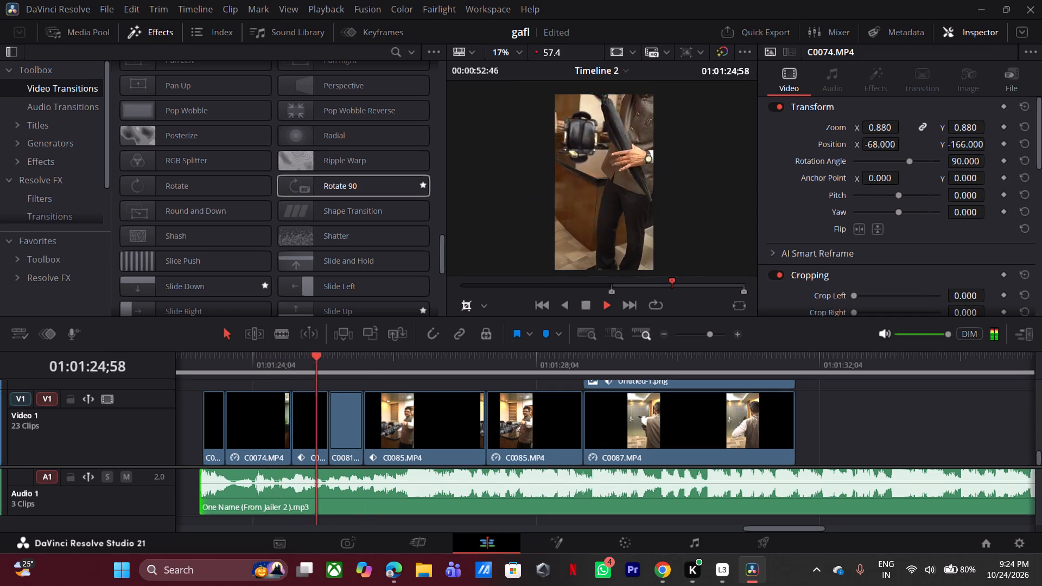
key("space")
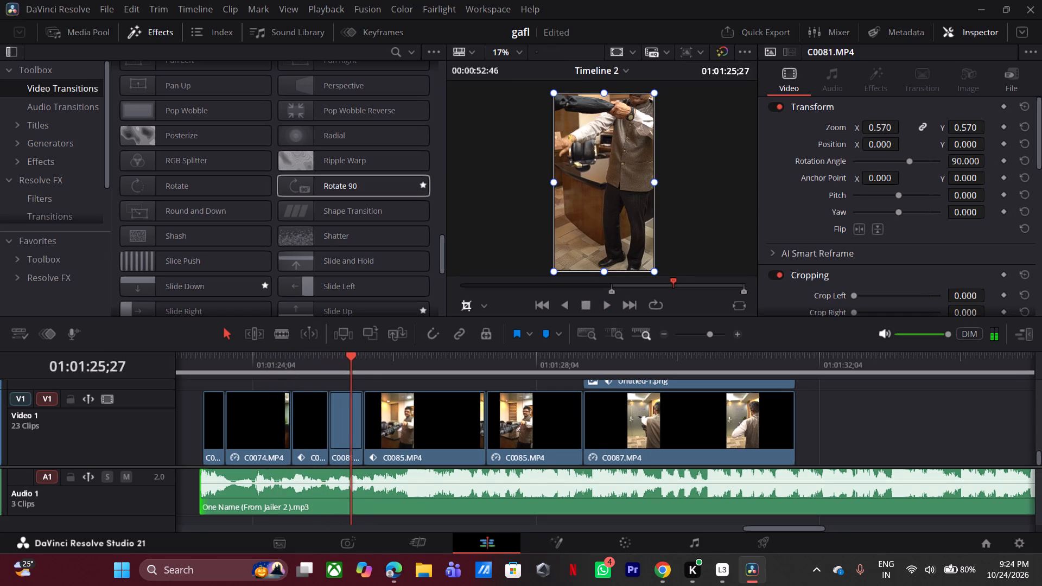
key("space")
key("space")
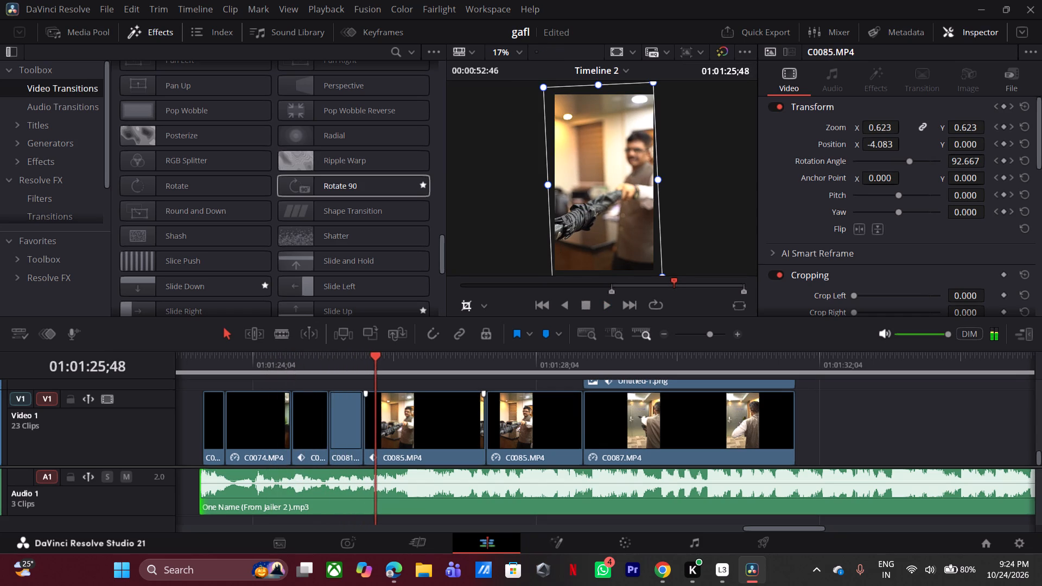
Delete the Transform keyframes at the start of the first C0085.MP4 clip, at 01:01:25;38.
left_click(382, 407)
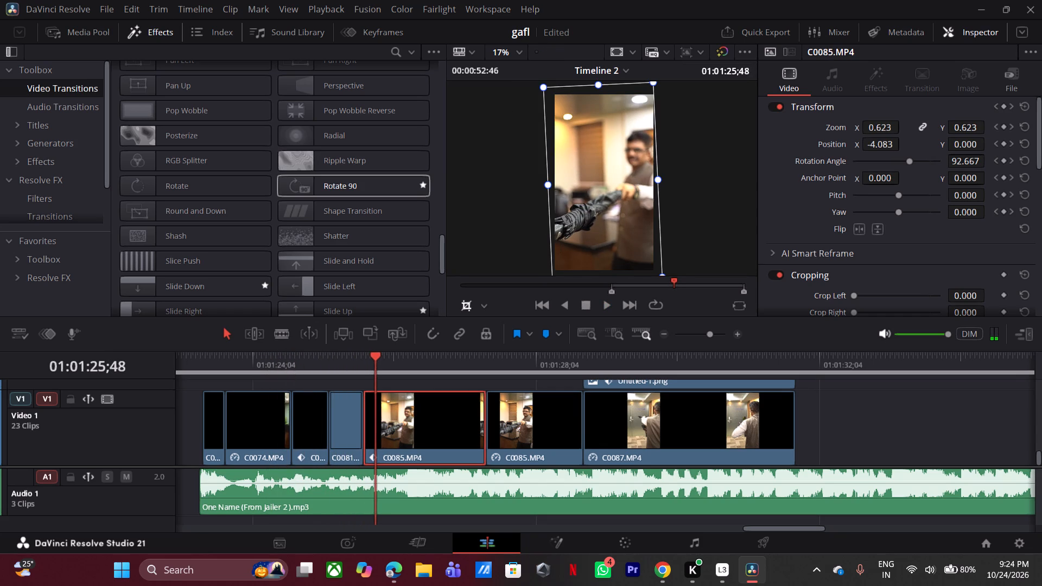
left_click(360, 361)
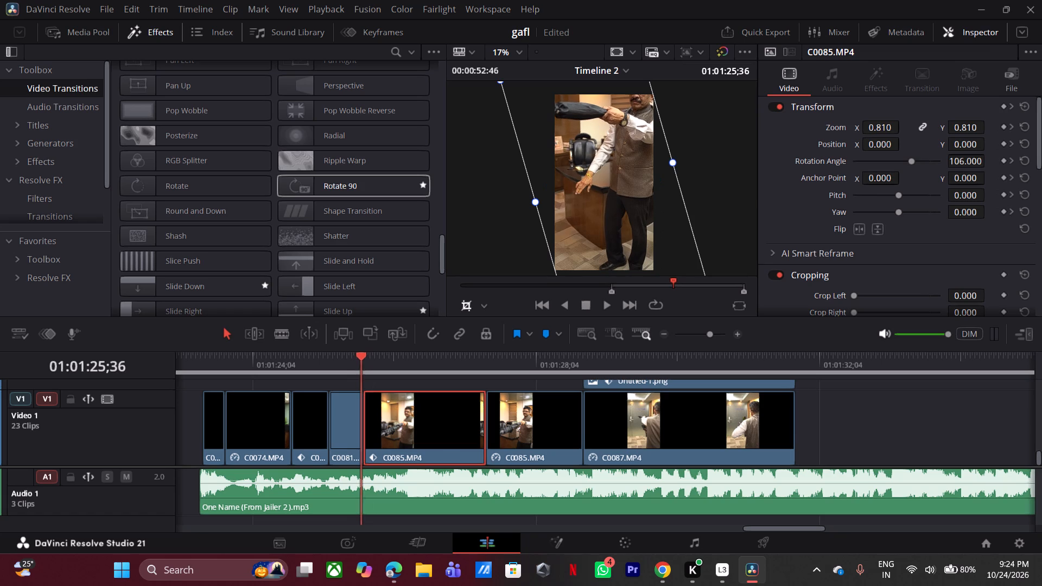
left_click(399, 410)
left_click(1013, 128)
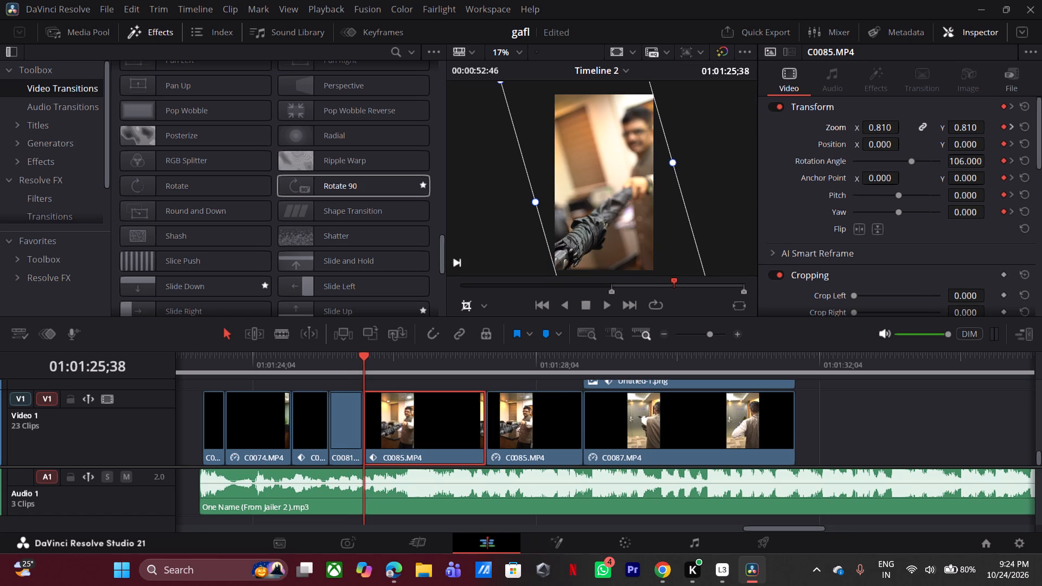
left_click(1013, 128)
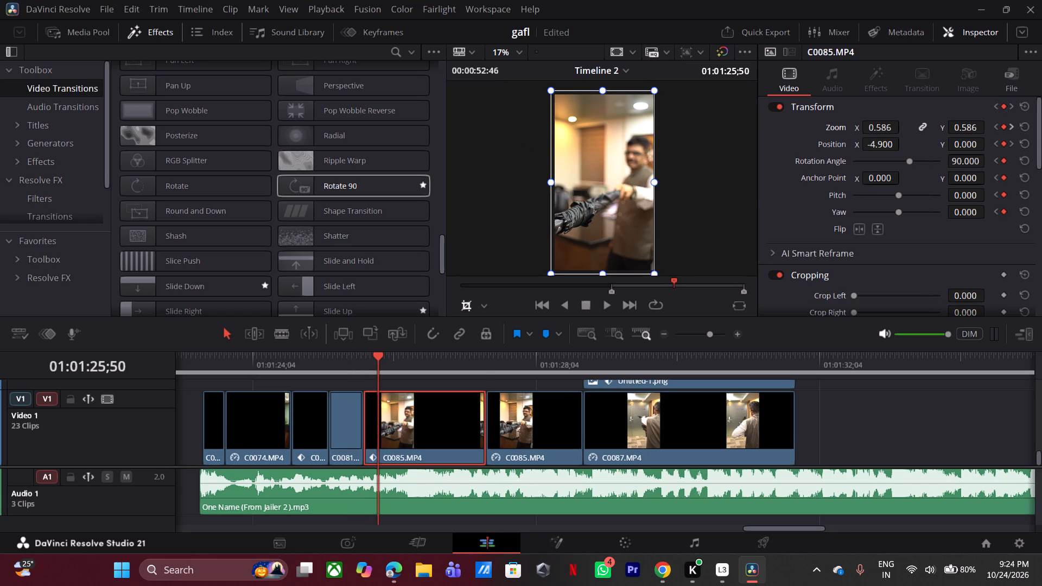
left_click(1013, 128)
left_click(998, 128)
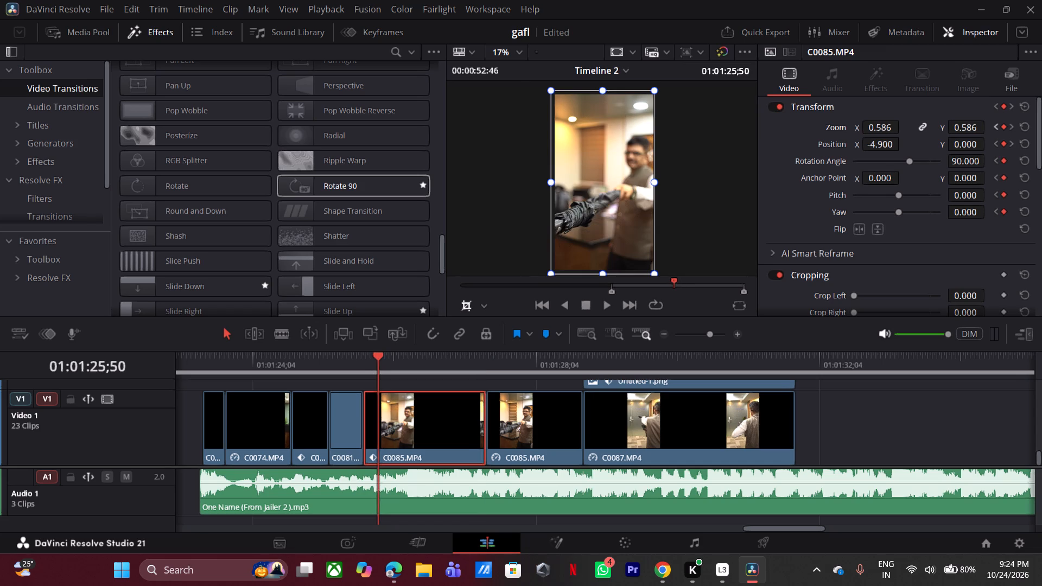
left_click(998, 128)
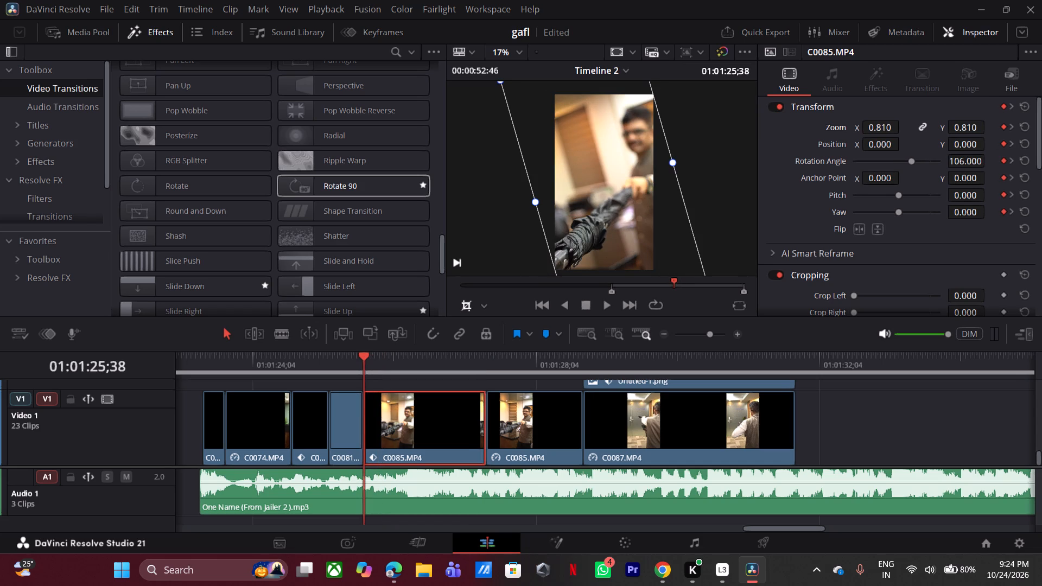
left_click(1005, 106)
Move the clip's 01:01:25;50 Transform keyframes to its start by adding keyframes at 01:01:25;38 and deleting those at 01:01:25;50.
key("space")
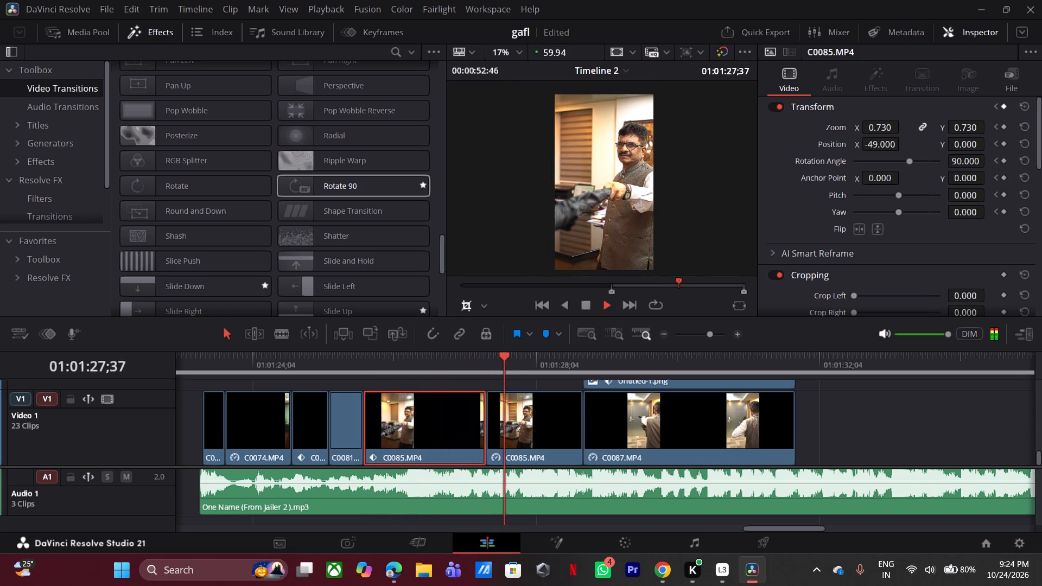
key("space")
left_click(998, 108)
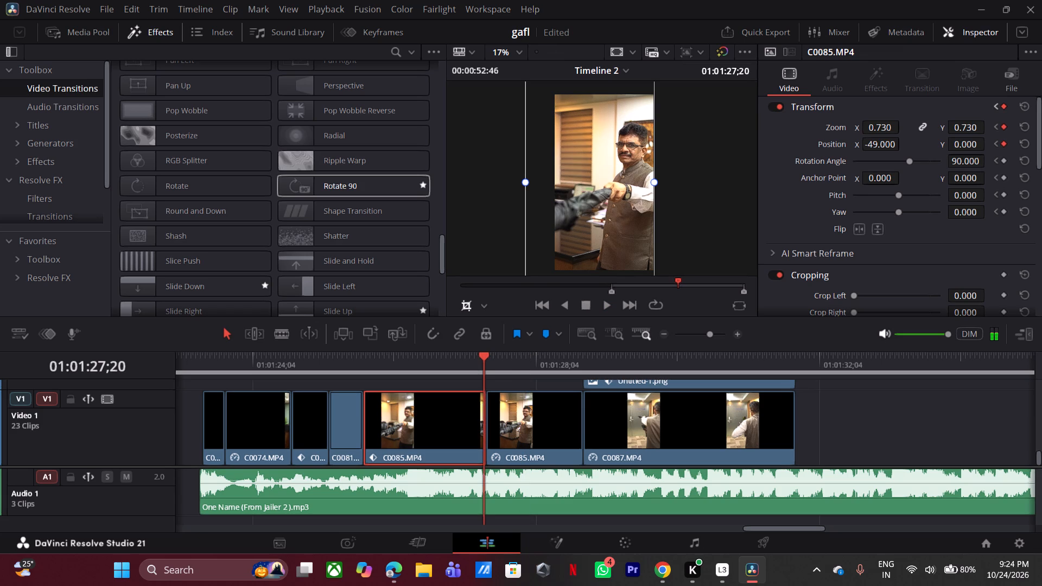
left_click(998, 108)
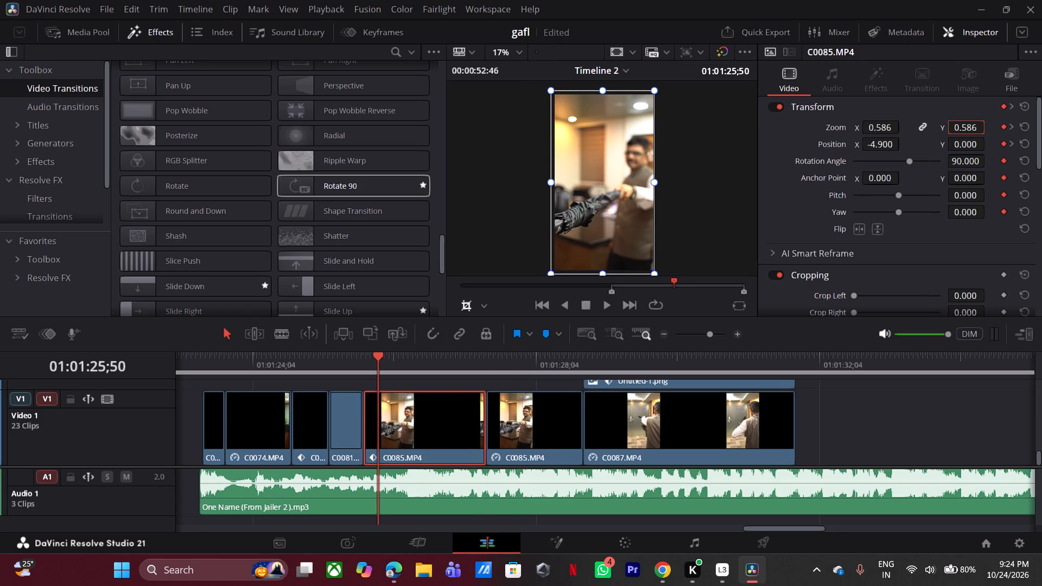
key("Up")
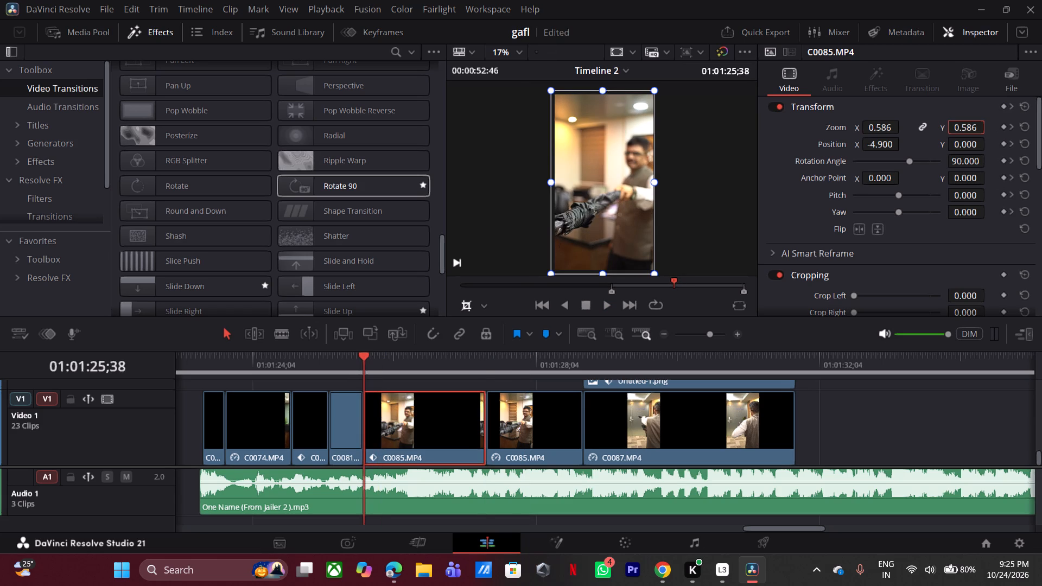
left_click(1003, 106)
left_click(1012, 108)
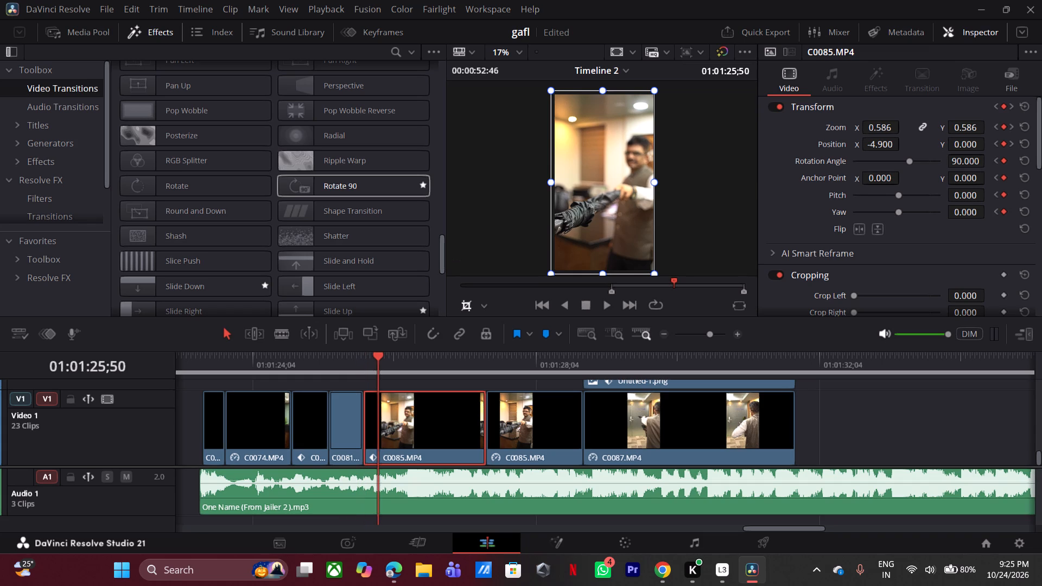
left_click(1005, 106)
Add a Rotate 90 transition at the cut between C0081.MP4 and the first C0085.MP4 clip and shorten it to 12 frames.
left_click(359, 365)
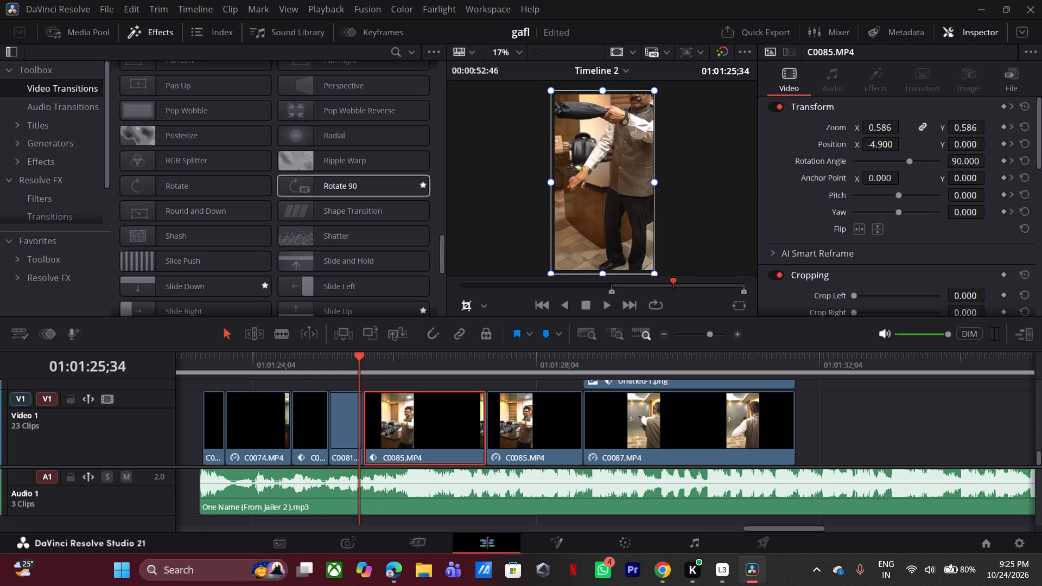
key("space")
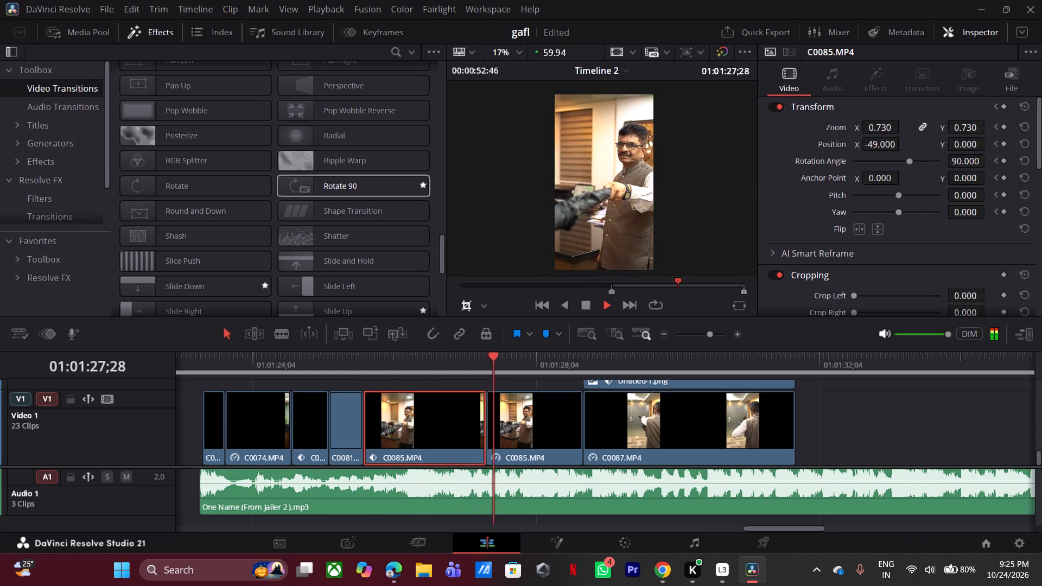
key("space")
left_click(322, 366)
key("space")
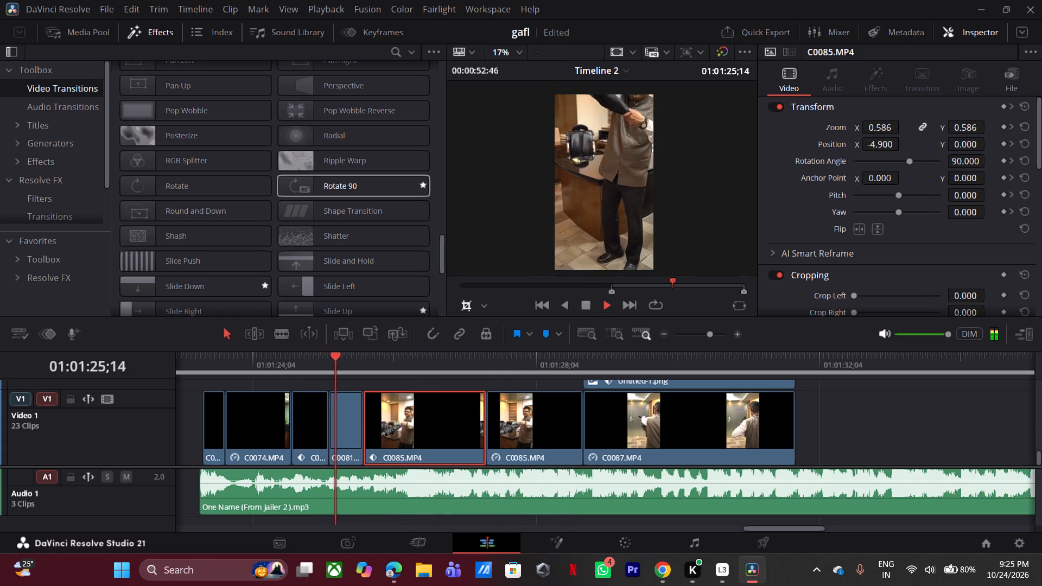
key("space")
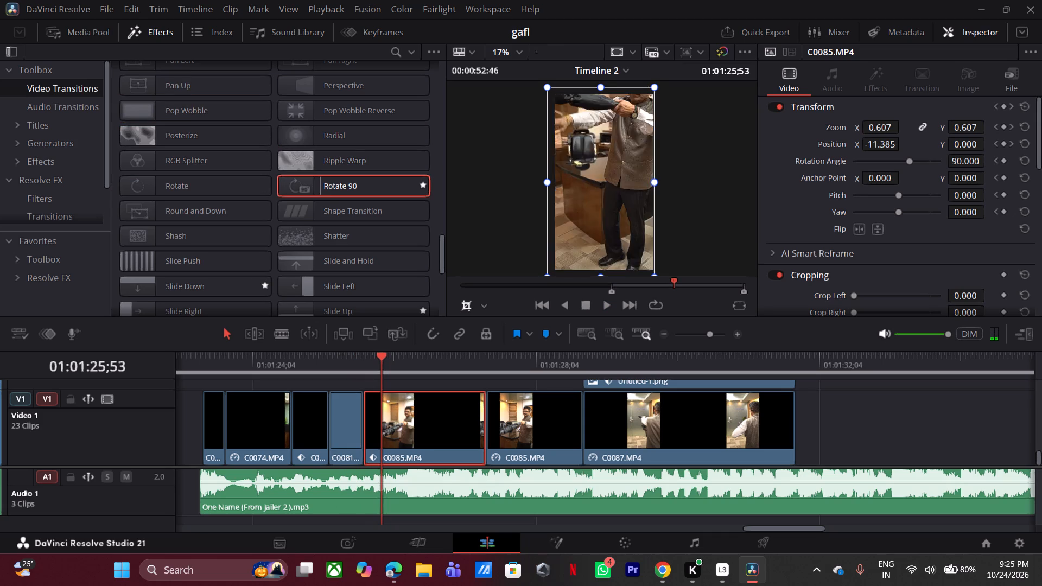
left_click_drag(387, 191, 361, 407)
left_click_drag(348, 418, 351, 421)
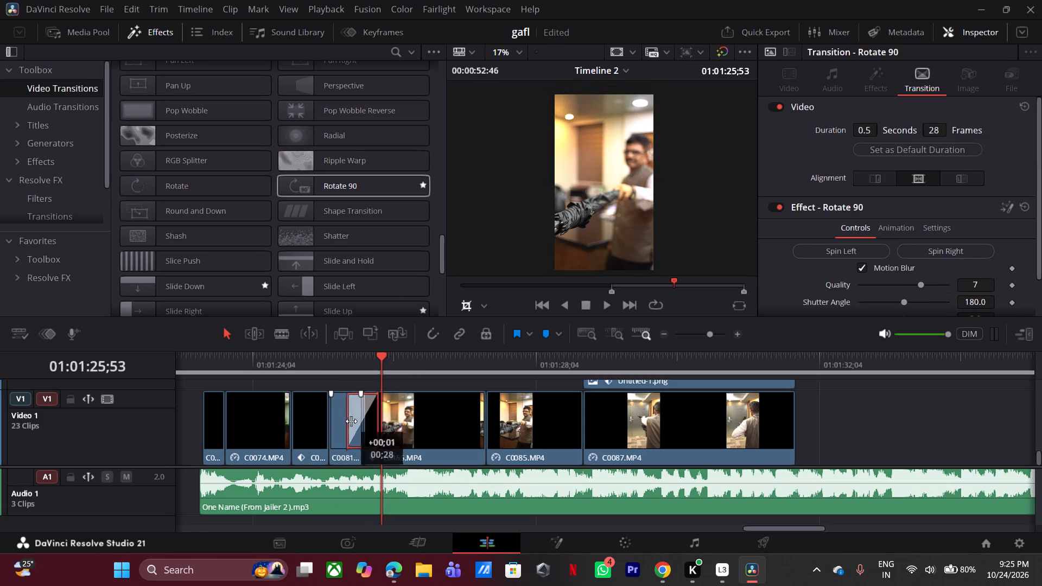
left_click_drag(351, 421, 359, 428)
Play back the clips around the Rotate 90 transition several times to check how it looks with the music.
left_click(332, 362)
key("space")
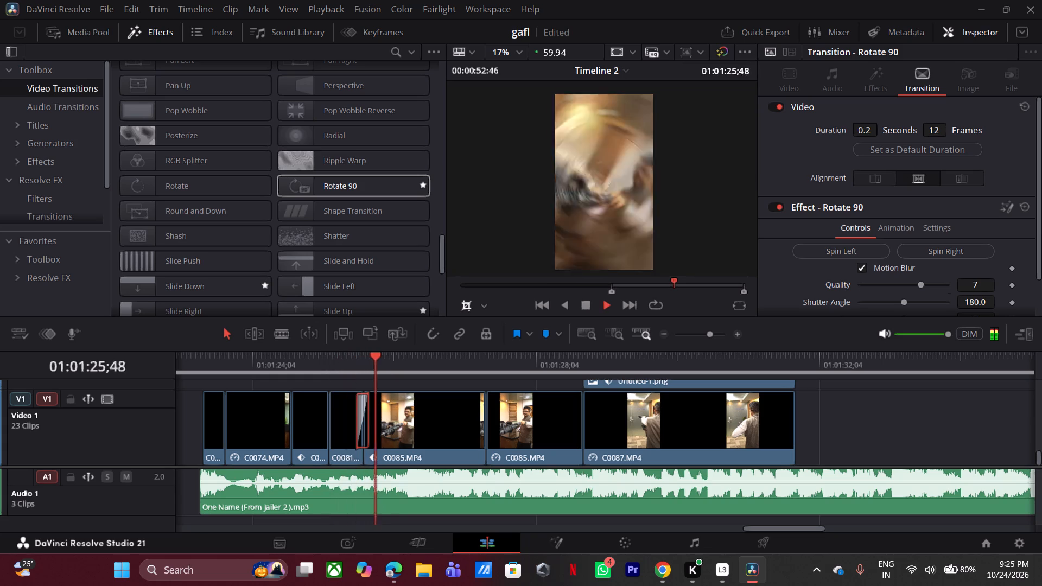
left_click(307, 359)
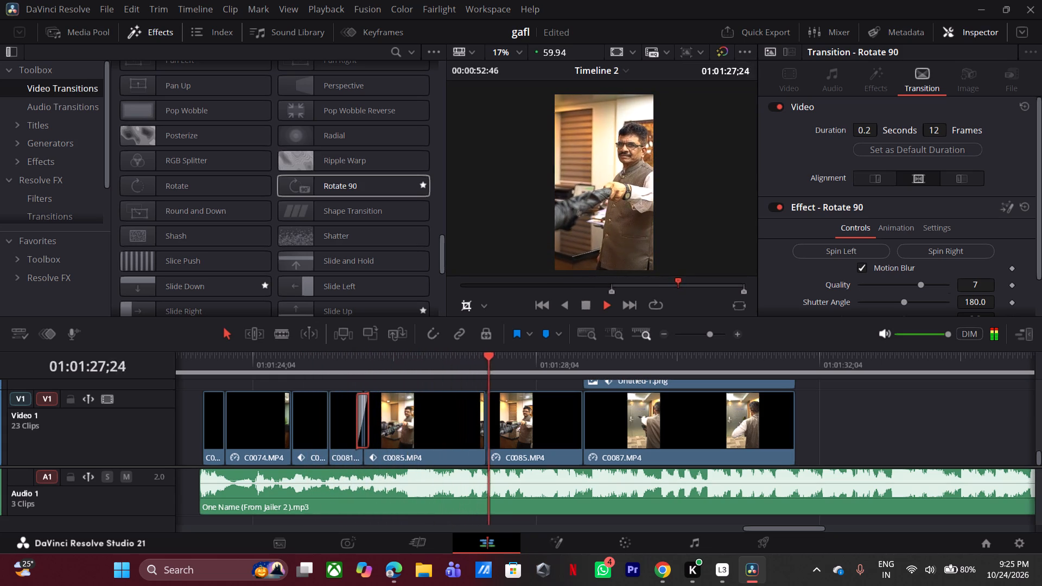
left_click(291, 360)
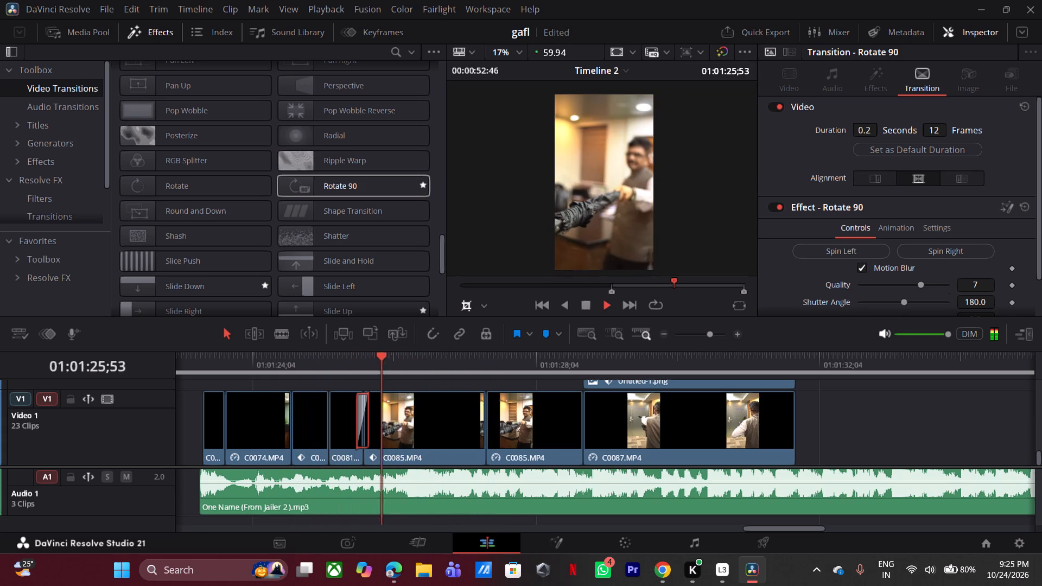
left_click(259, 361)
left_click(259, 361)
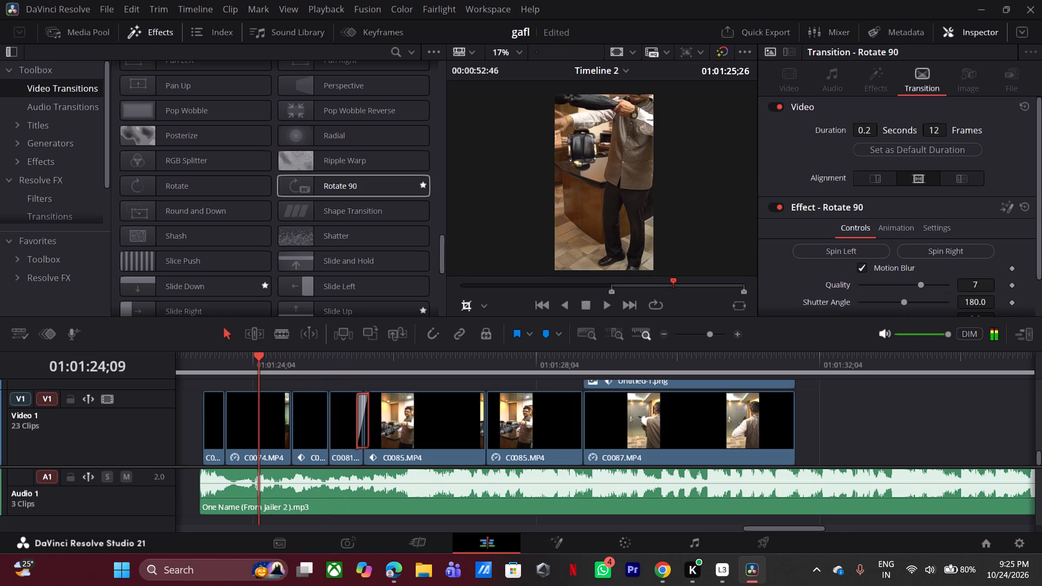
key("space")
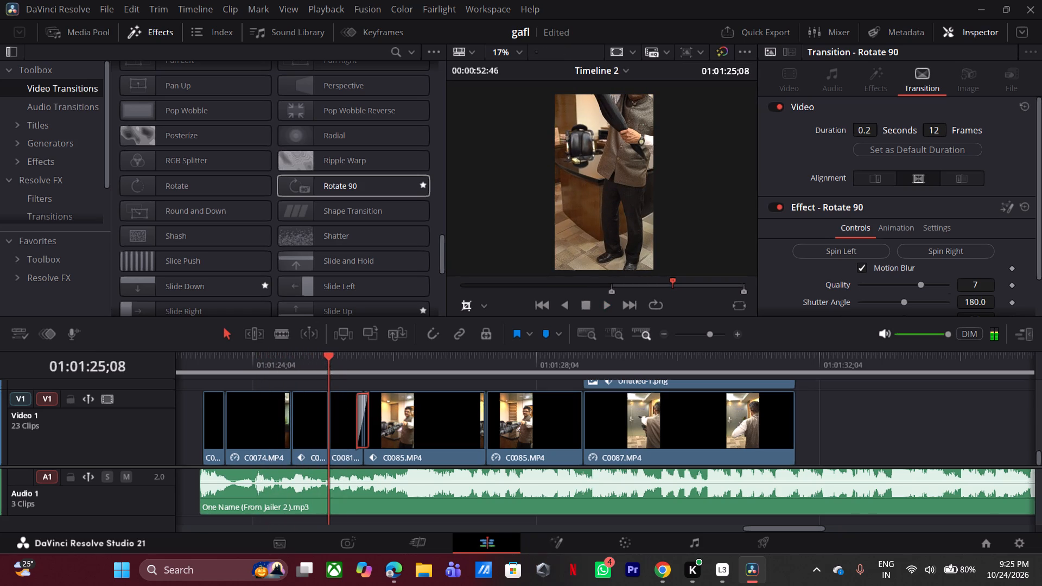
Delete the Rotate 90 transition between C0081.MP4 and the first C0085.MP4 clip and play back the bare cut.
key("space")
key("space")
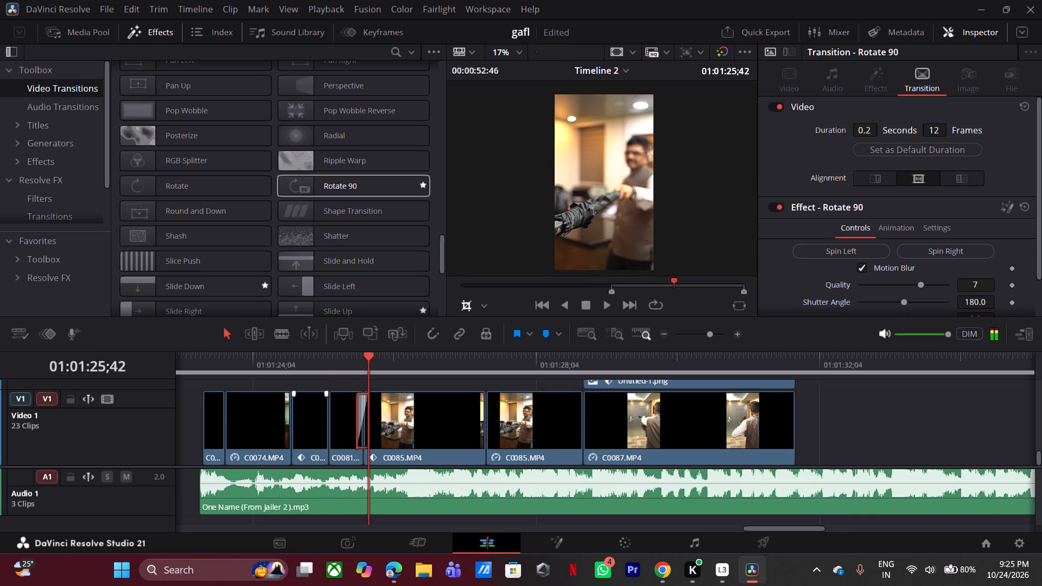
left_click(358, 423)
key("Delete")
left_click(322, 374)
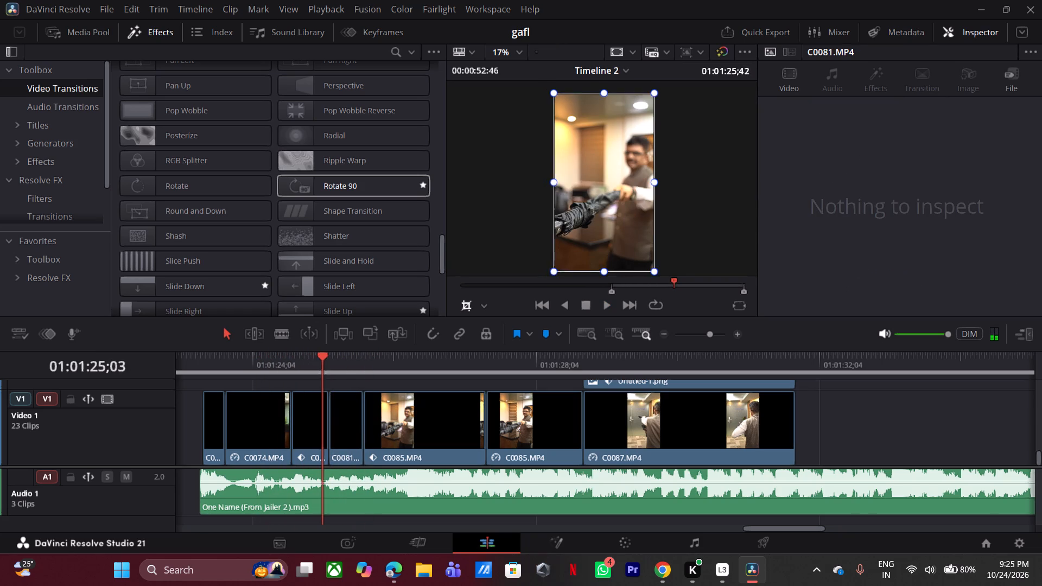
key("space")
left_click(288, 365)
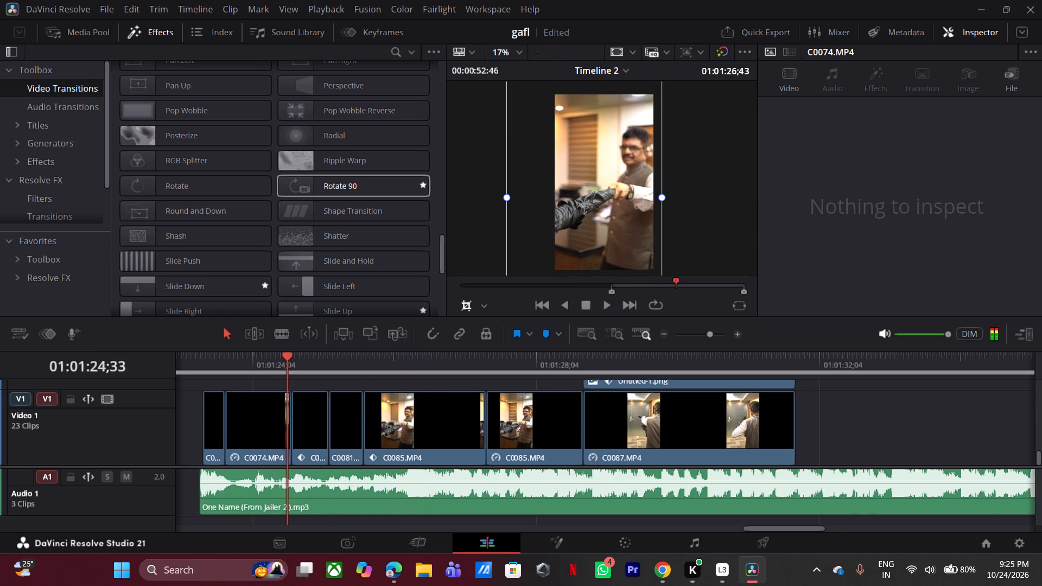
left_click(244, 365)
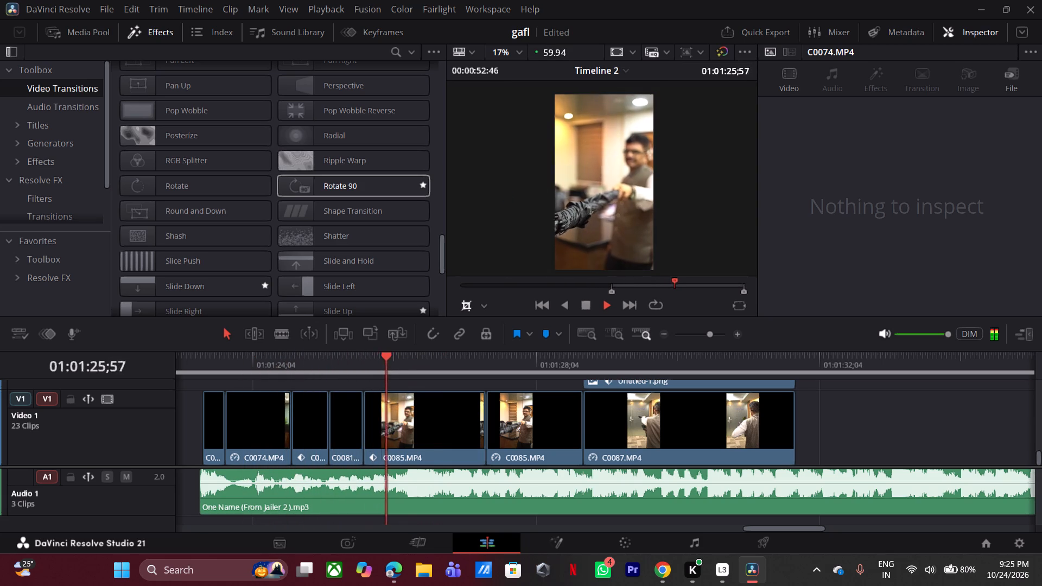
left_click(244, 365)
key("space")
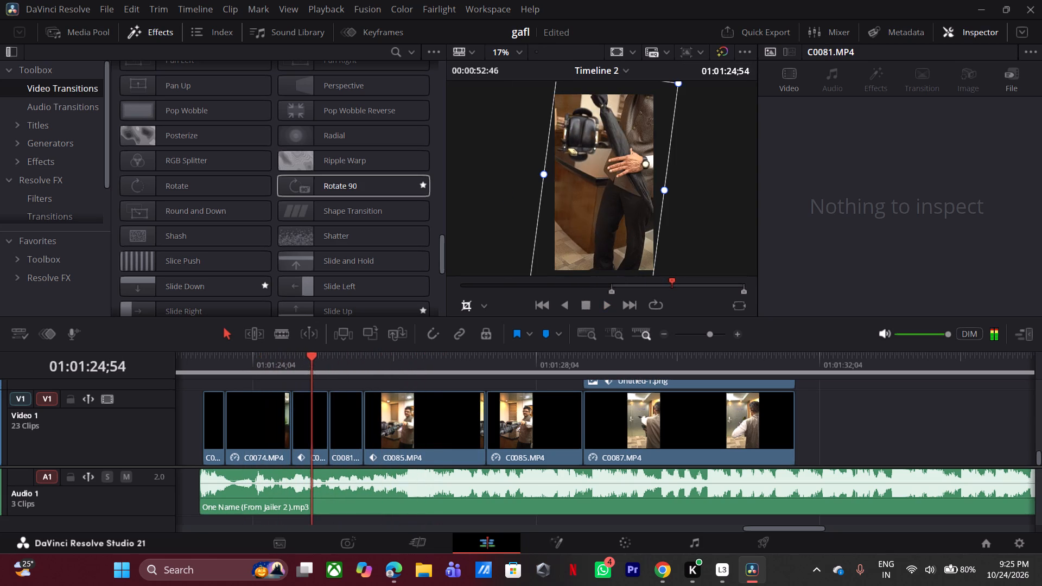
At the first C0081.MP4 clip's last Transform keyframe, 01:01:25;07, set Zoom to 0.610 and Position Y to 18.000, and play it back.
left_click(308, 399)
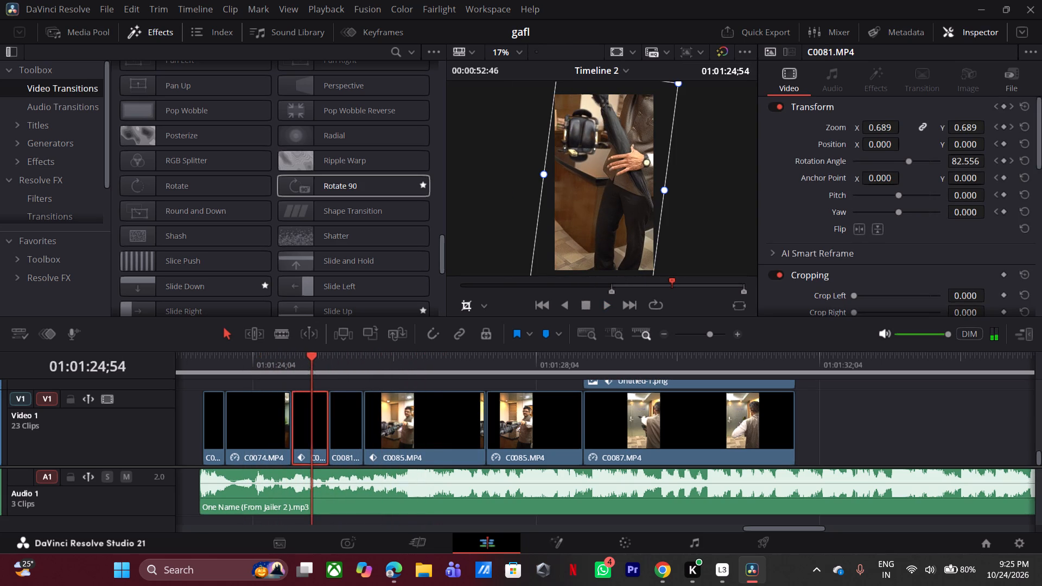
left_click(996, 130)
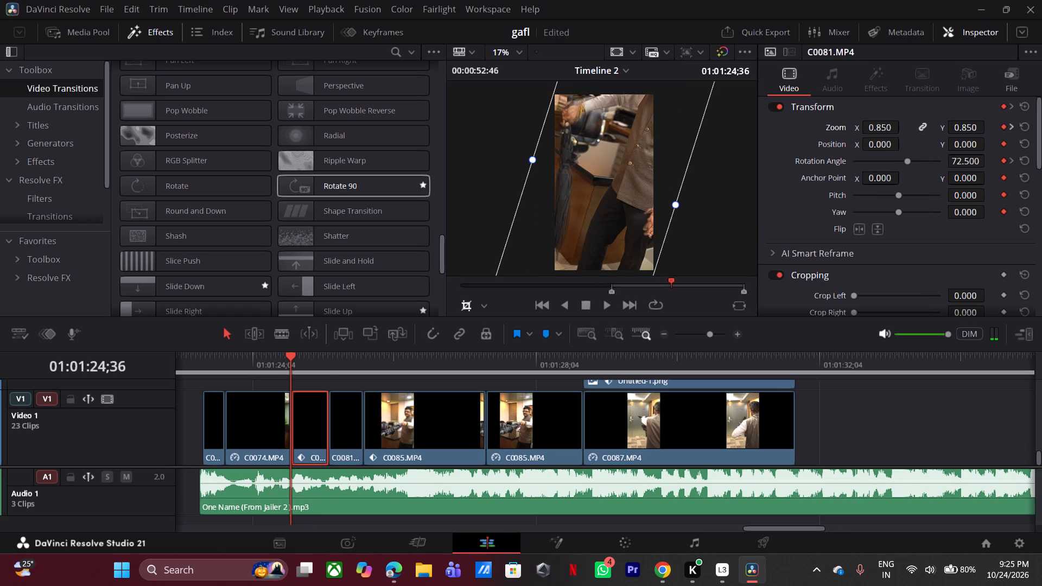
left_click(1011, 128)
left_click(884, 129)
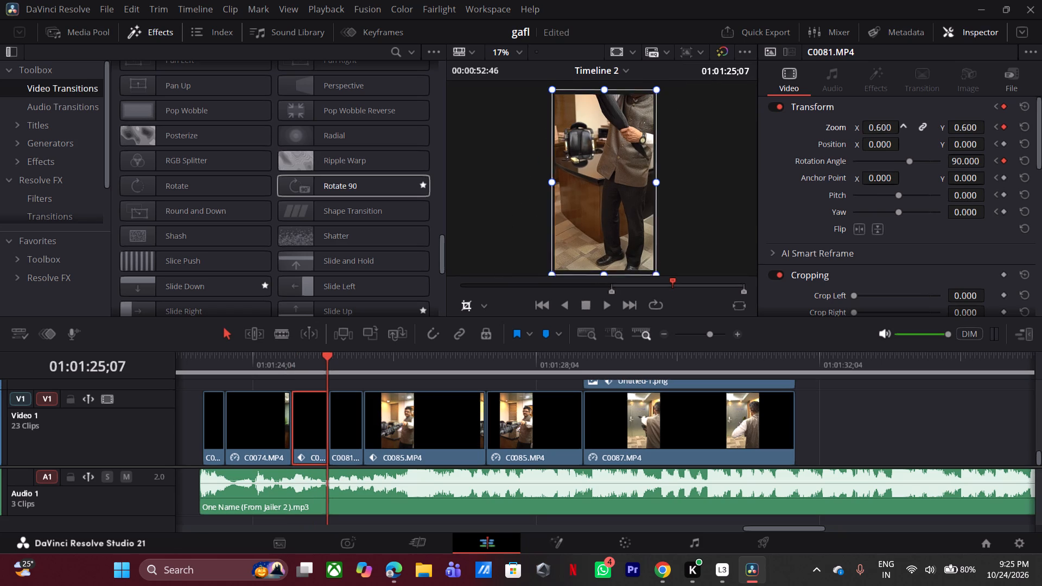
left_click_drag(965, 143, 977, 146)
key("space")
key("space")
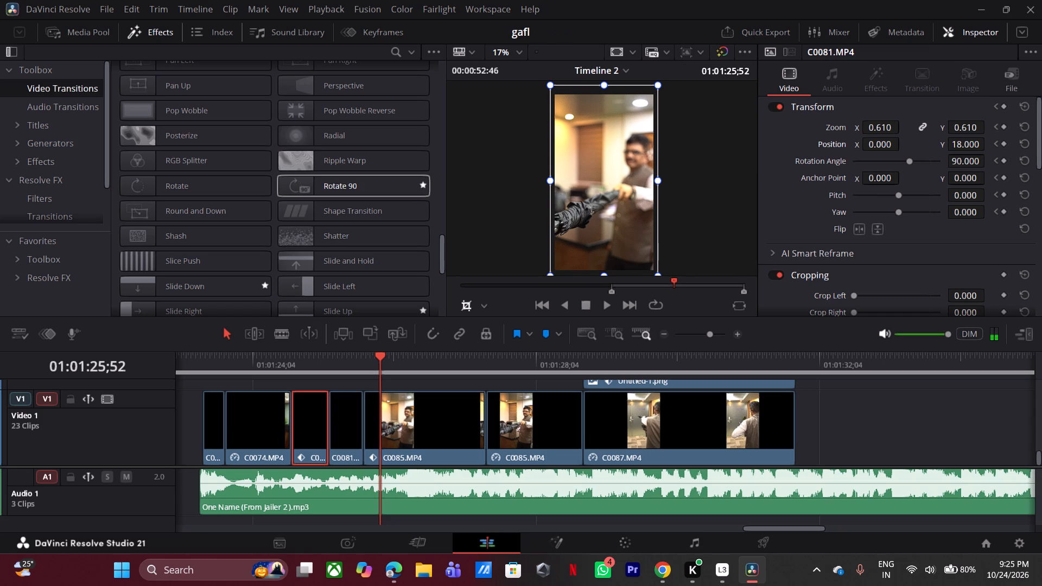
Add a Cross Dissolve at the cut between C0081.MP4 and the first C0085.MP4 clip and shorten it to 8 frames.
left_click_drag(441, 253, 445, 78)
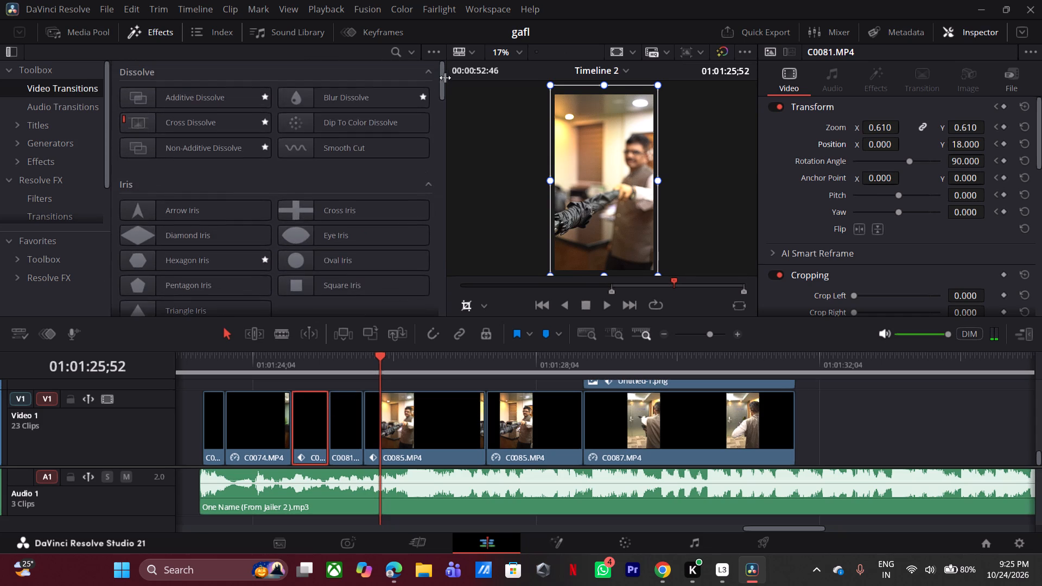
left_click_drag(227, 131, 358, 398)
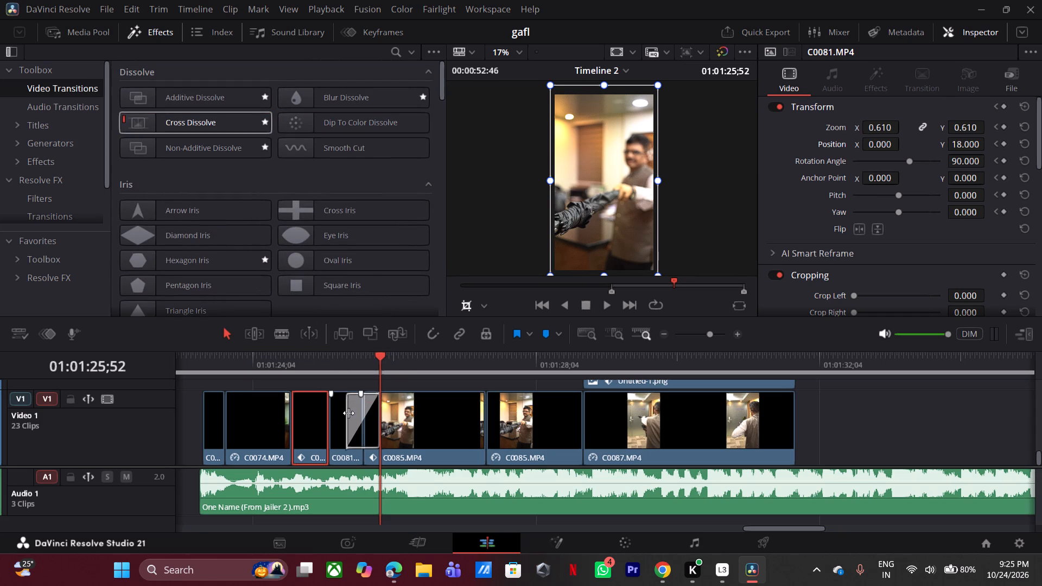
left_click_drag(348, 413, 362, 436)
Play back the sequence around the Cross Dissolve with the music and check the closing SARGAM shot in full screen.
left_click(331, 358)
key("space")
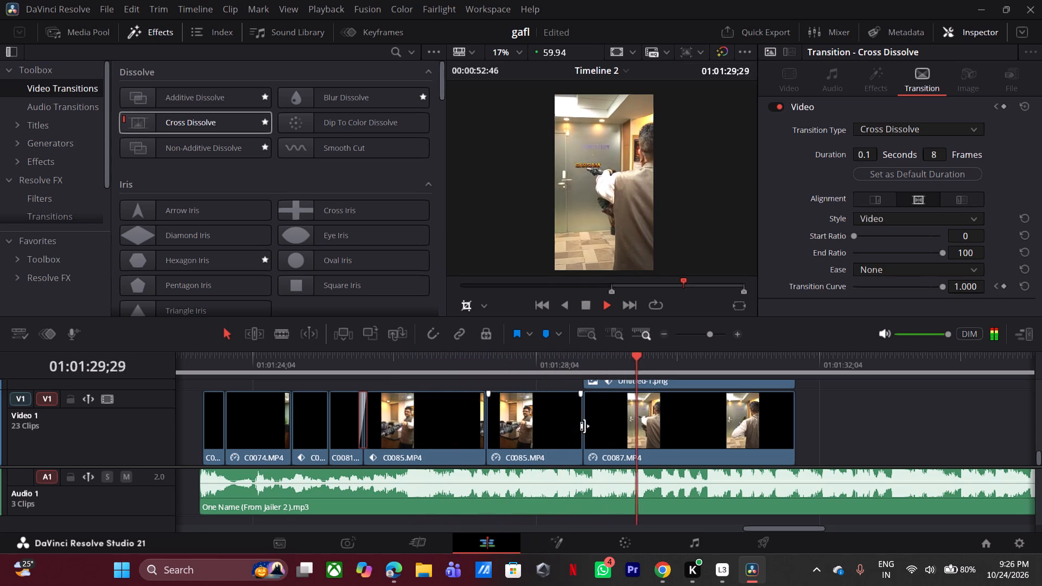
left_click(661, 333)
left_click(422, 367)
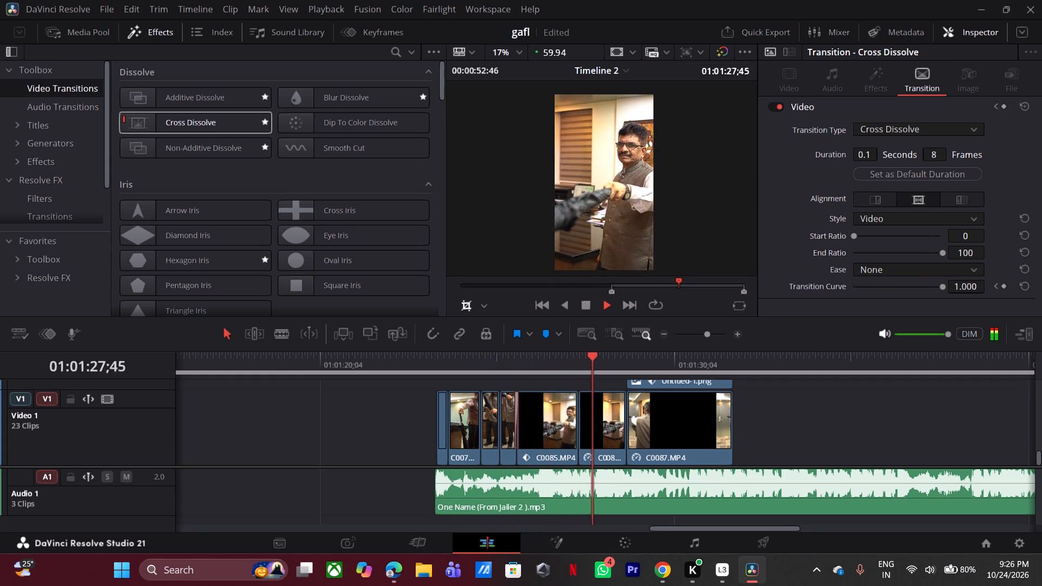
left_click(442, 365)
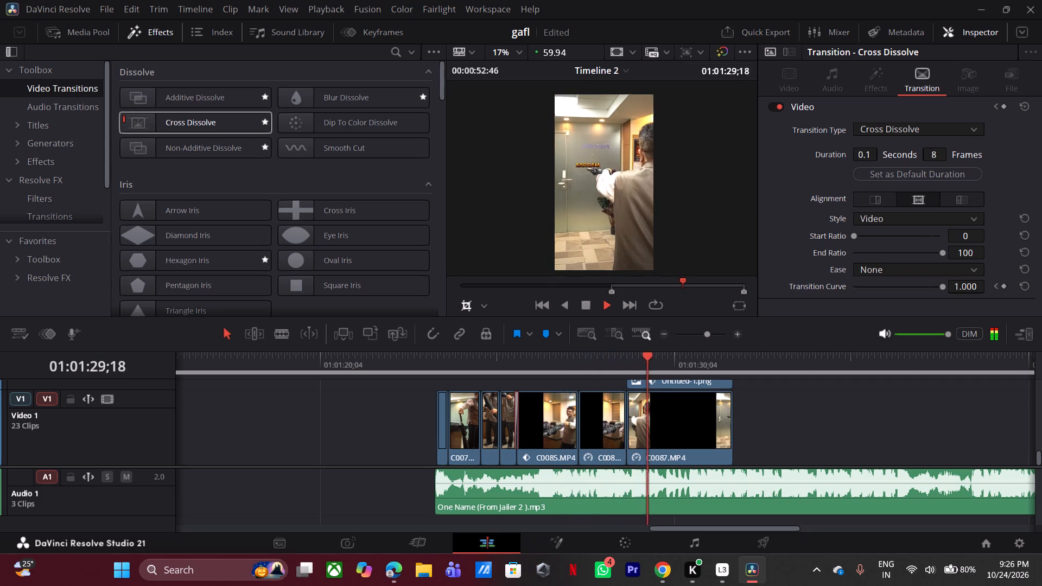
key("space")
key("ctrl+f")
key("space")
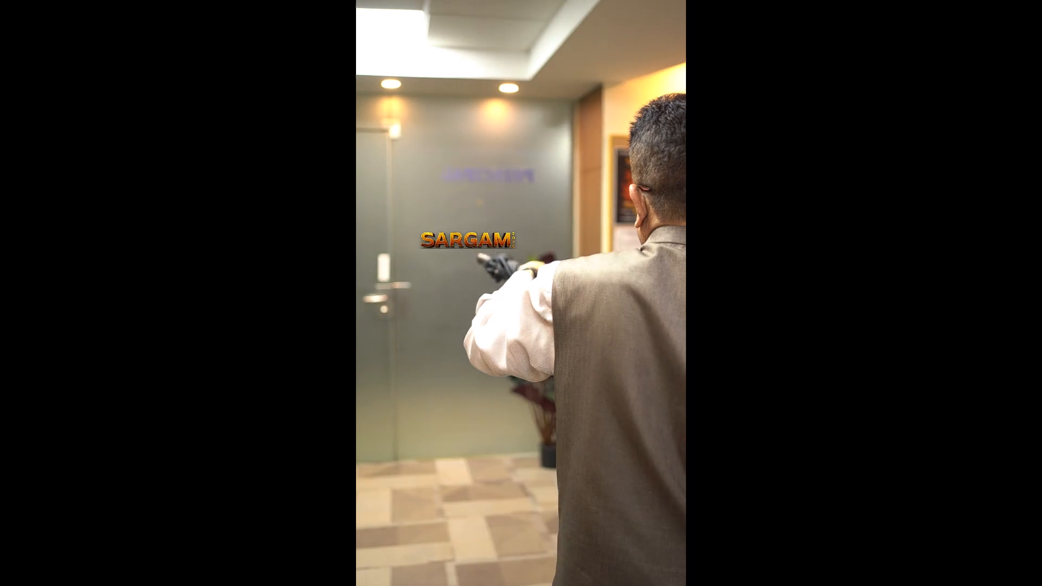
key("space")
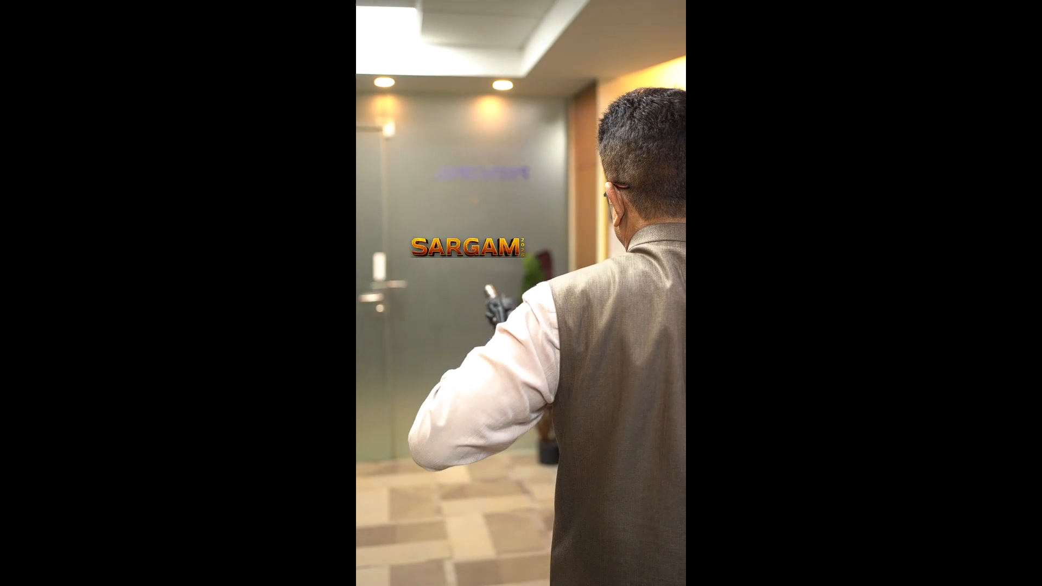
key("Escape")
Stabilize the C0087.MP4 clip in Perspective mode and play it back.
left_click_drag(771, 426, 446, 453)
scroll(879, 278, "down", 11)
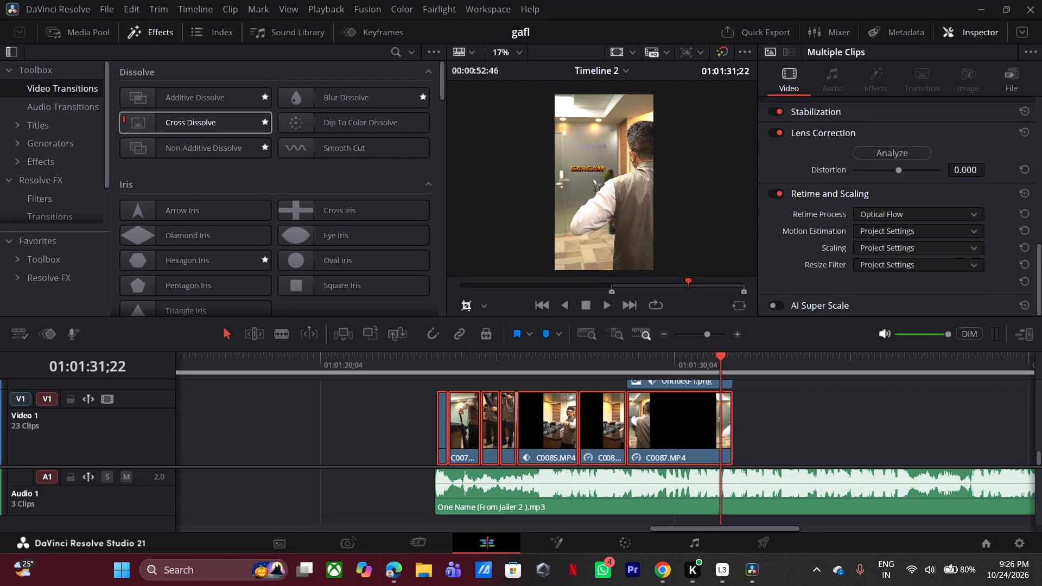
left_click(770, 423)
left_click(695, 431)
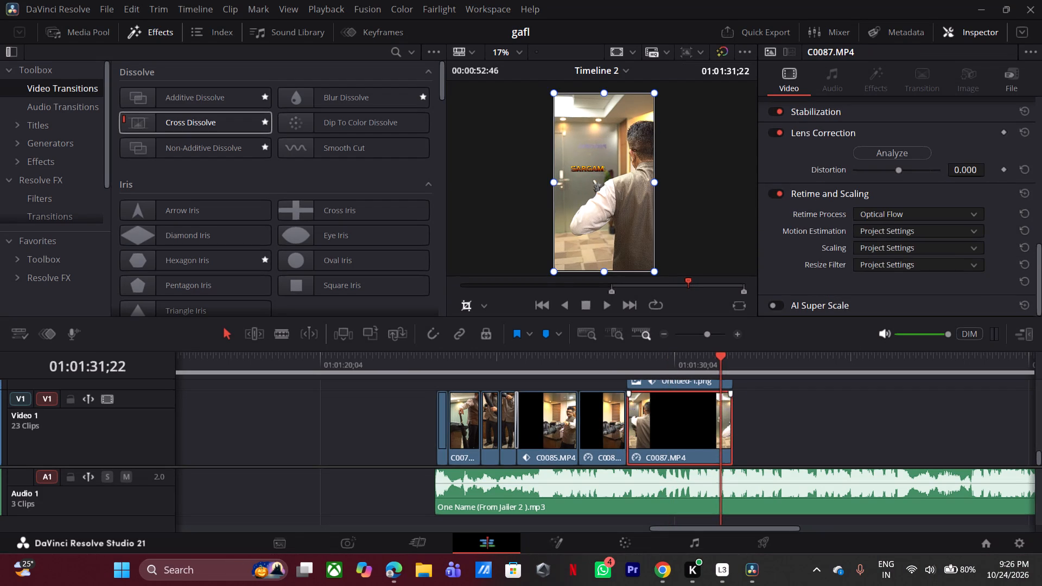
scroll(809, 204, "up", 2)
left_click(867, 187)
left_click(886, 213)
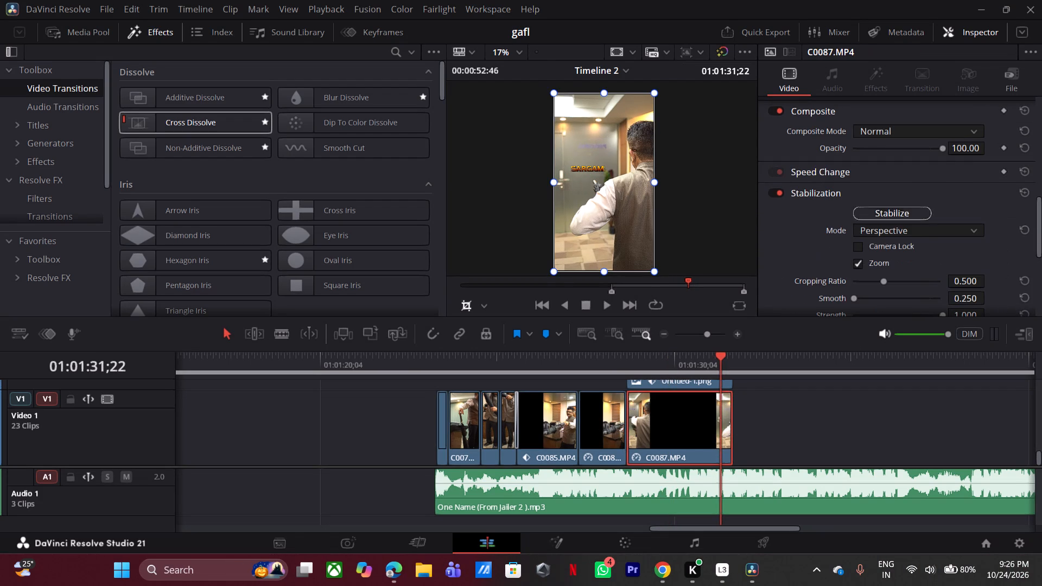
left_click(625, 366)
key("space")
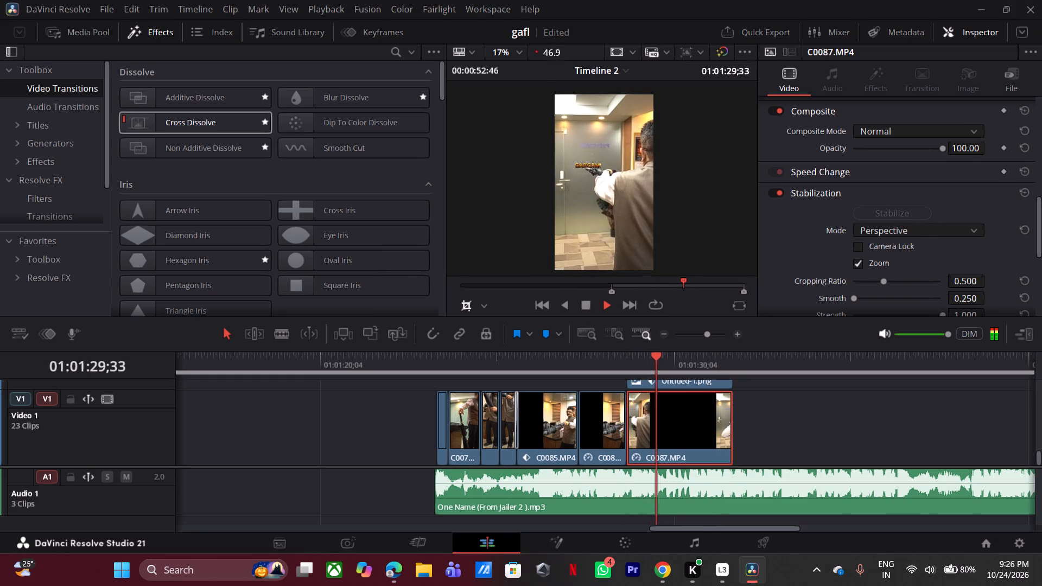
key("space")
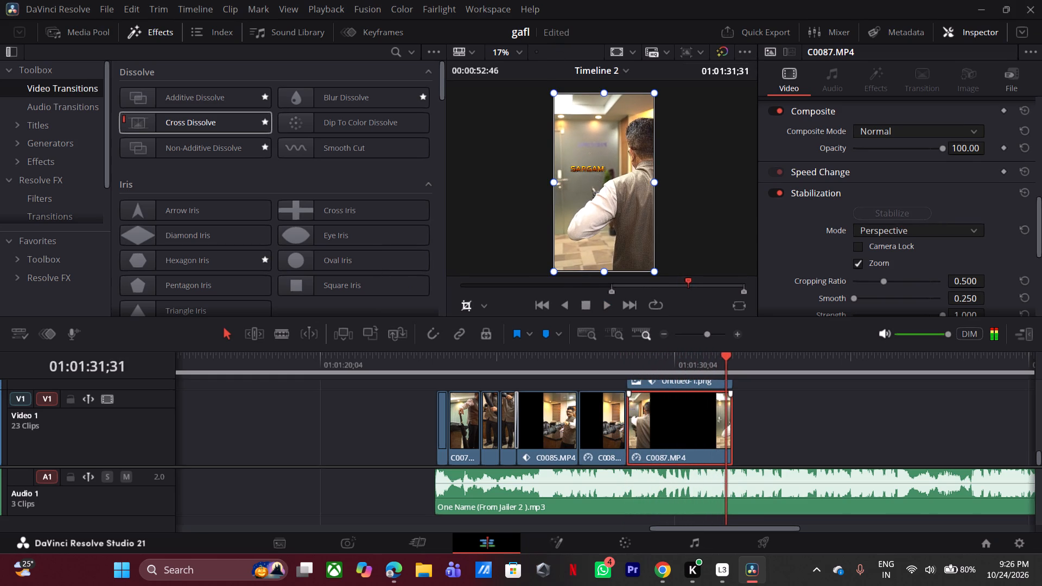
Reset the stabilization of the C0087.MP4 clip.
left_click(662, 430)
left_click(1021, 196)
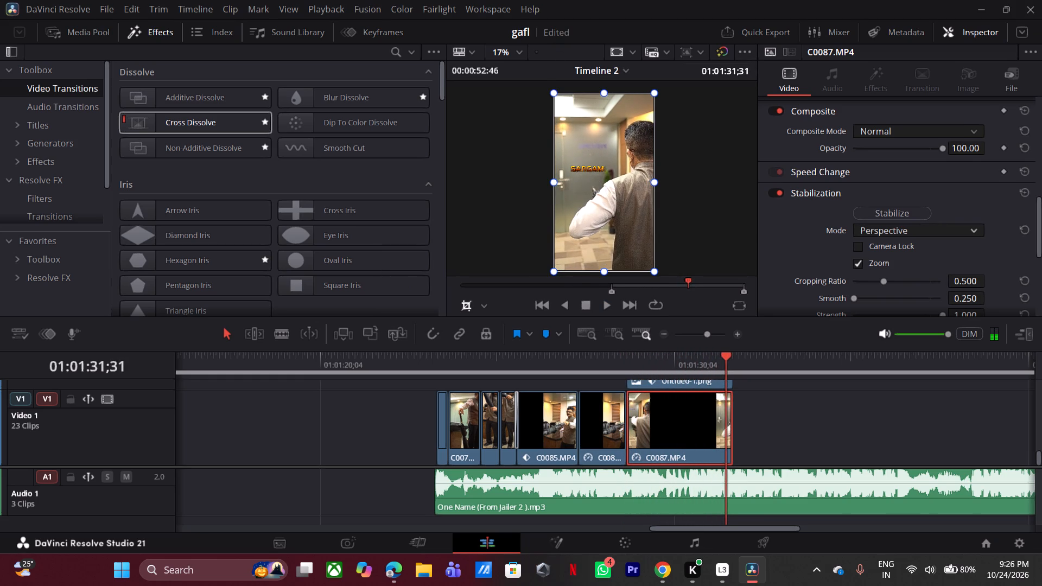
Play back the clips up to the end of C0087.MP4 to judge where the shot should end against the music.
key("space")
key("space")
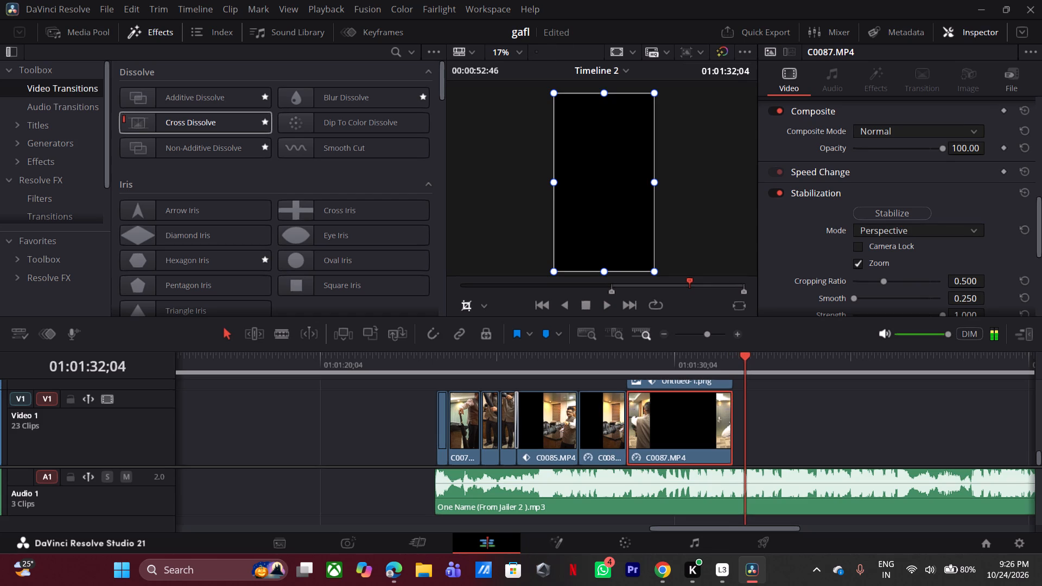
left_click(731, 365)
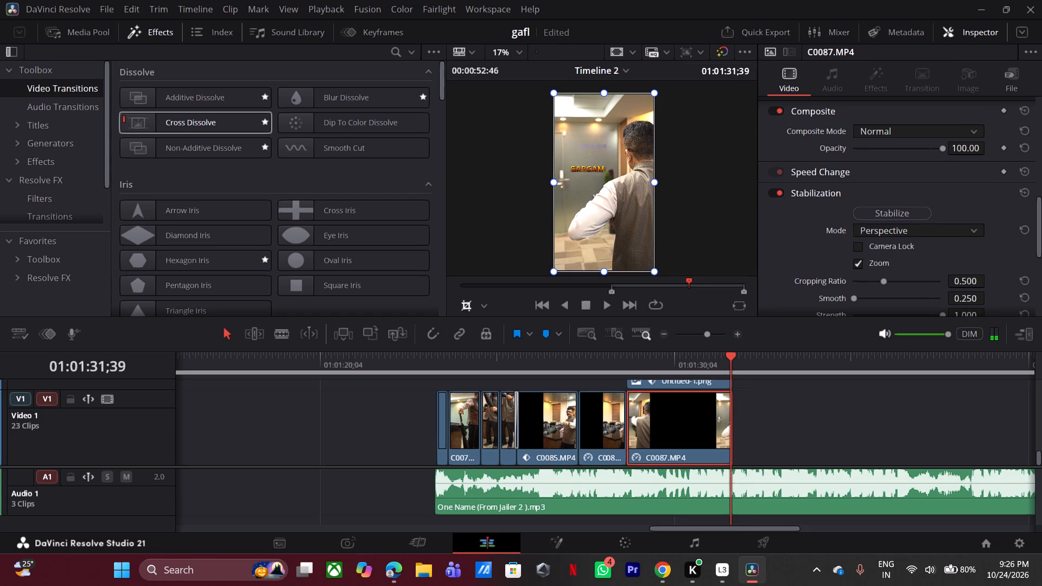
double_click(665, 336)
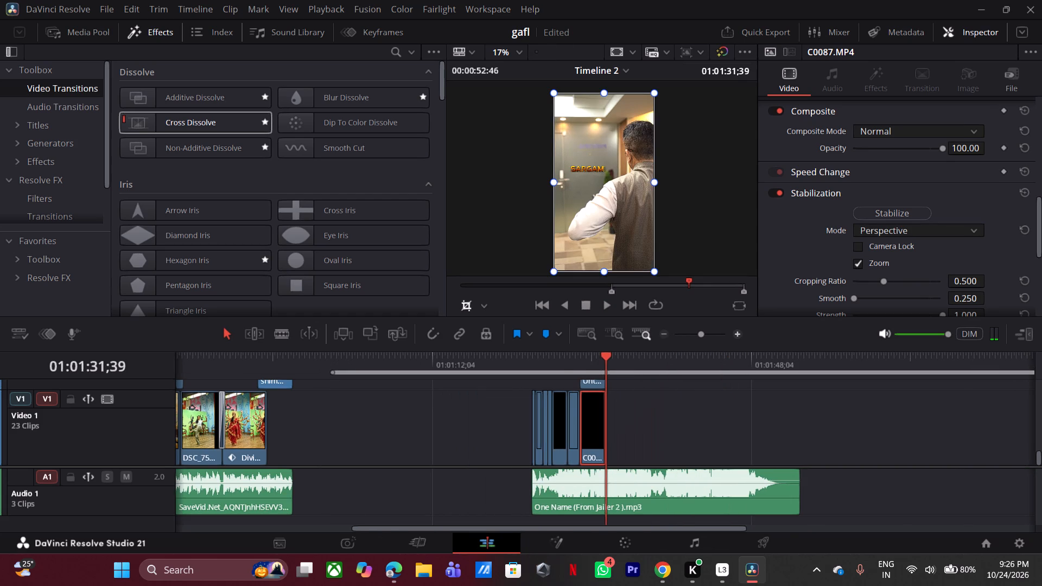
left_click(736, 332)
left_click(533, 360)
key("space")
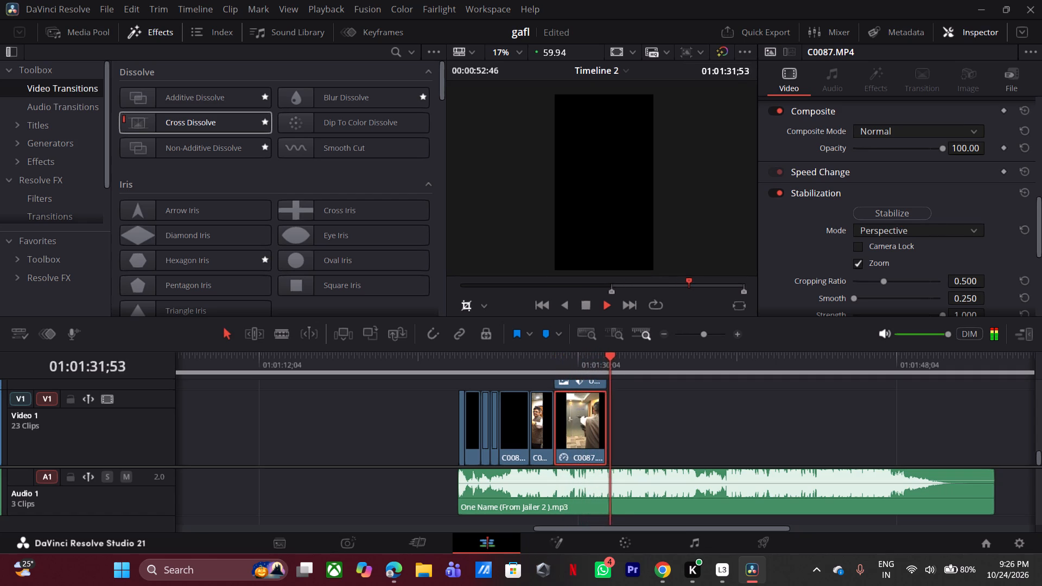
left_click(603, 365)
left_click(583, 370)
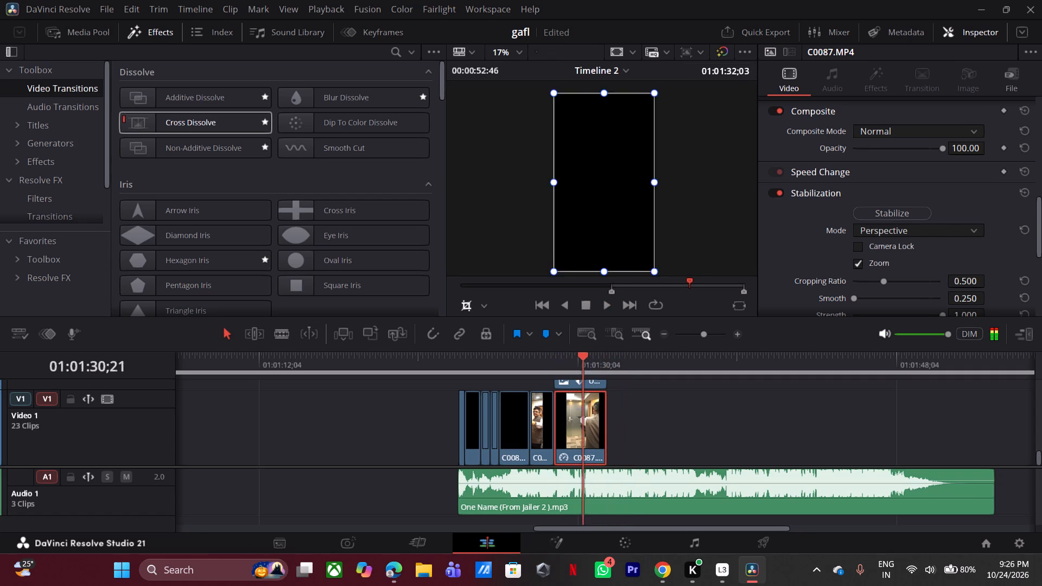
key("space")
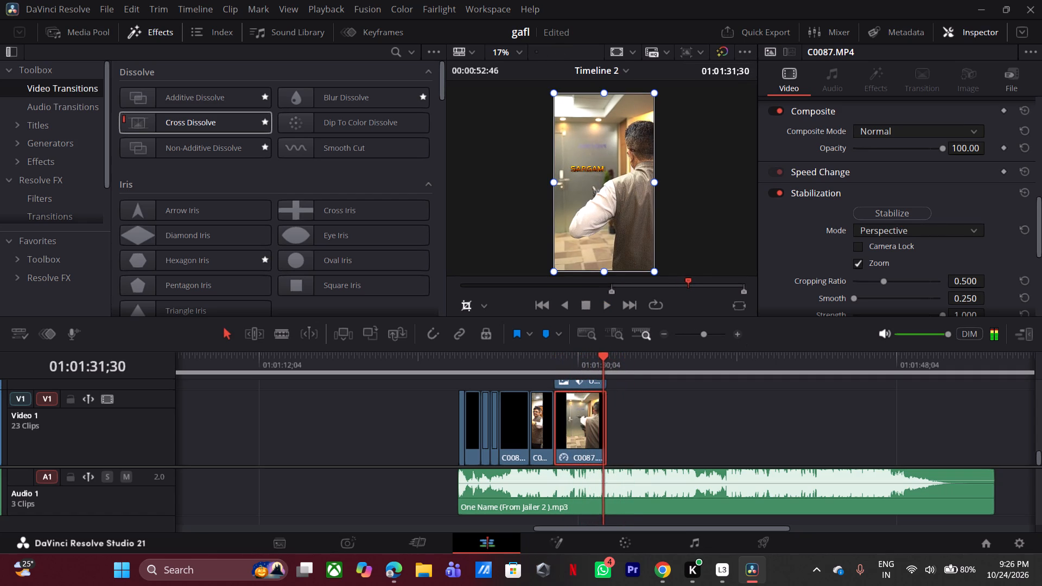
Trim the end of the C0087.MP4 clip on Video 1 back to 01:01:31;26.
double_click(736, 339)
triple_click(736, 335)
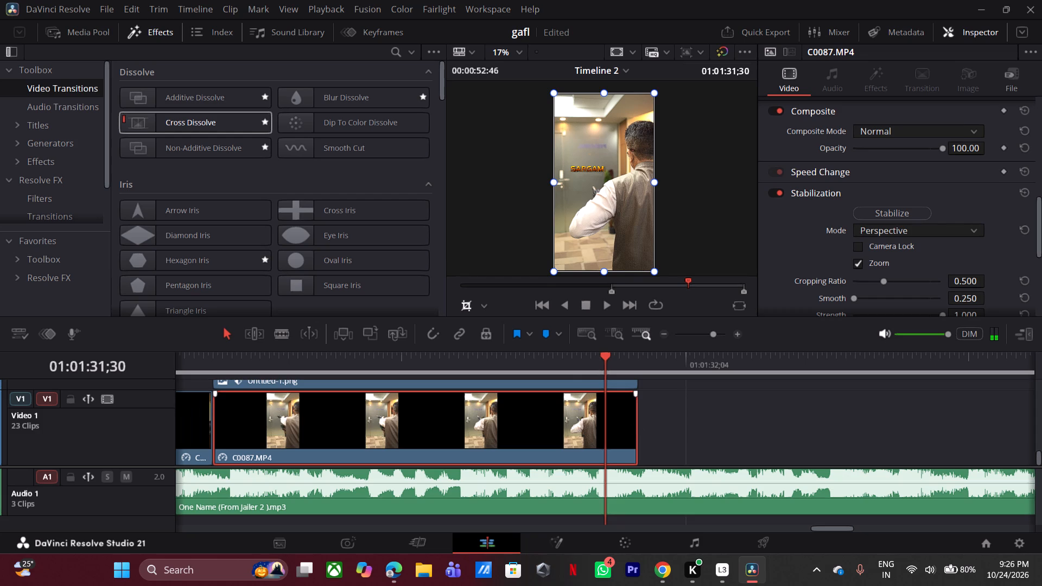
left_click_drag(584, 364, 596, 368)
key("space")
key("space")
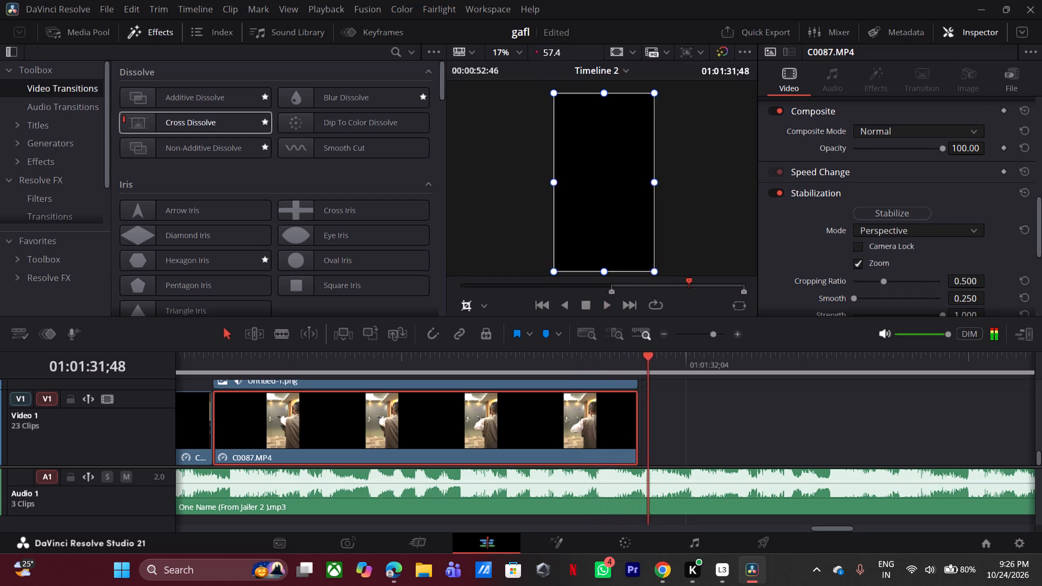
left_click(596, 368)
left_click_drag(631, 425, 588, 433)
Trim the end of the Untitled-1.png overlay on Video 2 to 01:01:31;26 and play back the ending.
scroll(596, 436, "up", 1)
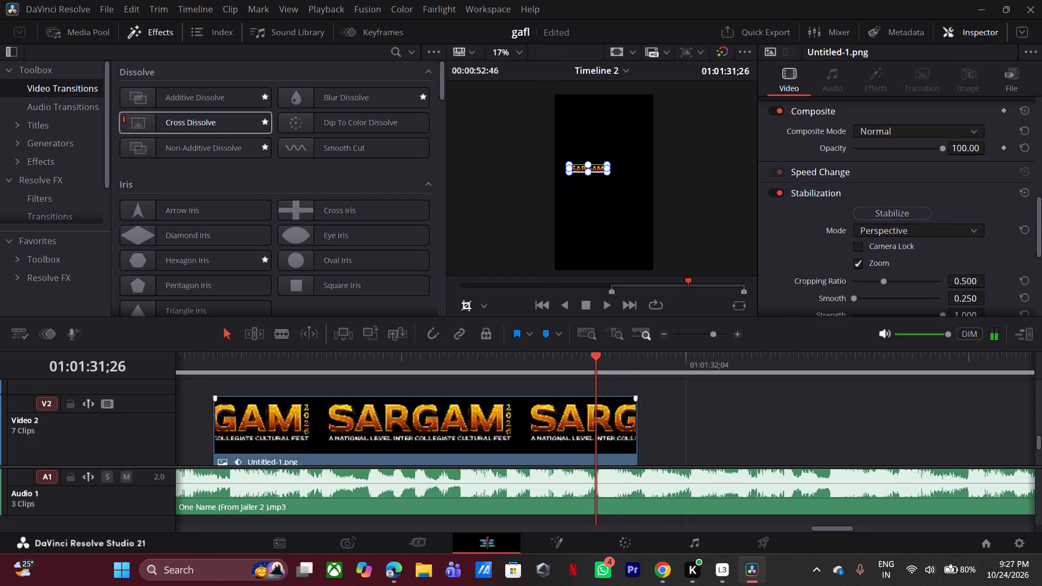
left_click(602, 438)
left_click_drag(635, 425, 593, 437)
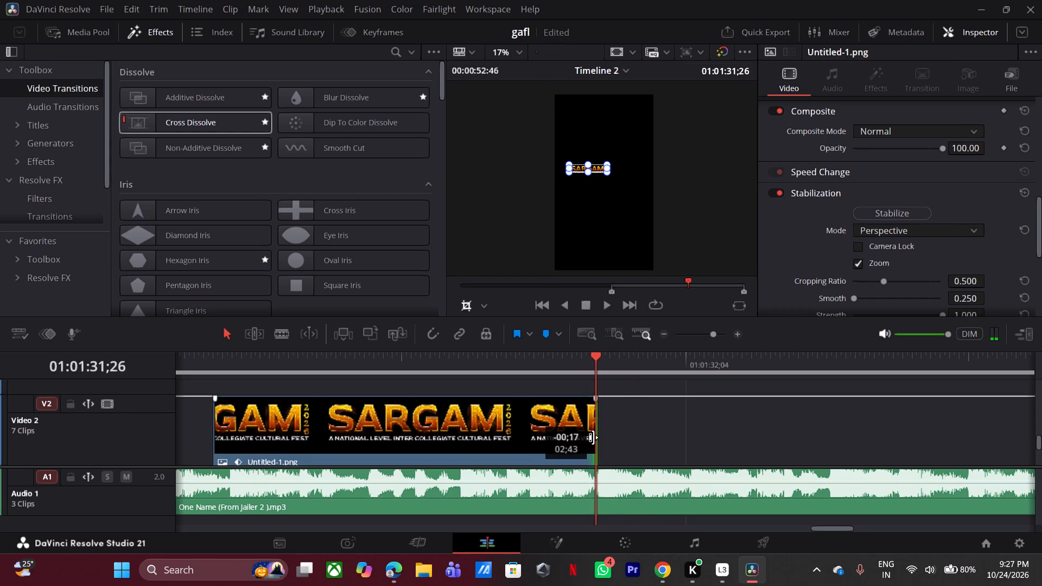
left_click_drag(593, 437, 590, 439)
scroll(614, 437, "down", 1)
left_click(524, 370)
key("space")
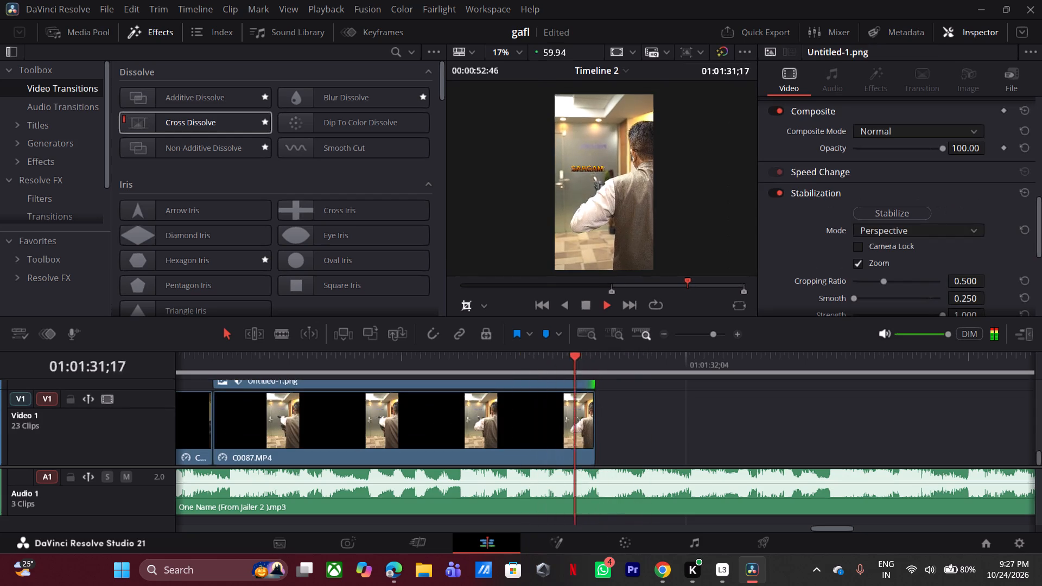
triple_click(660, 332)
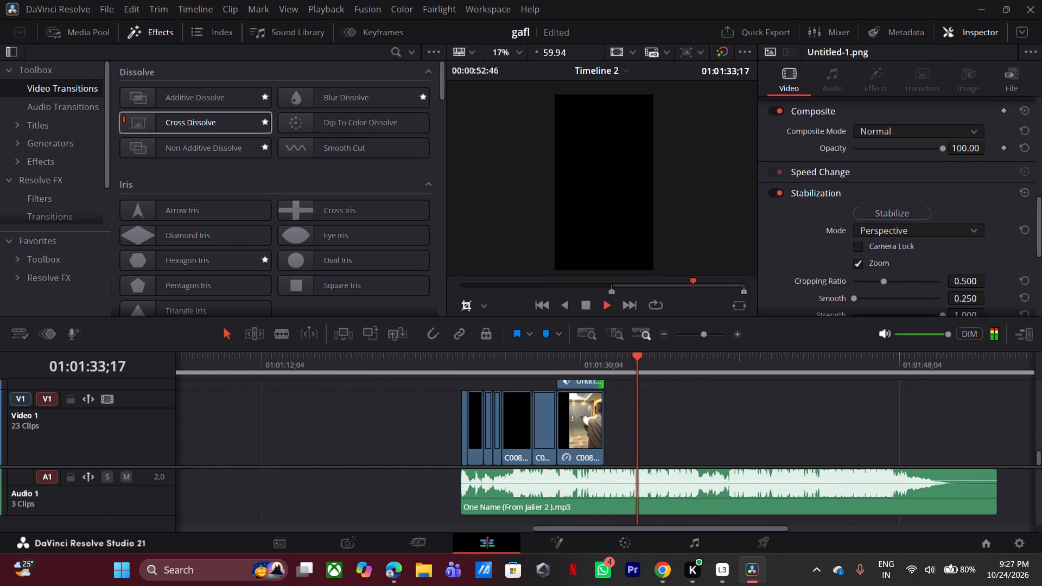
key("space")
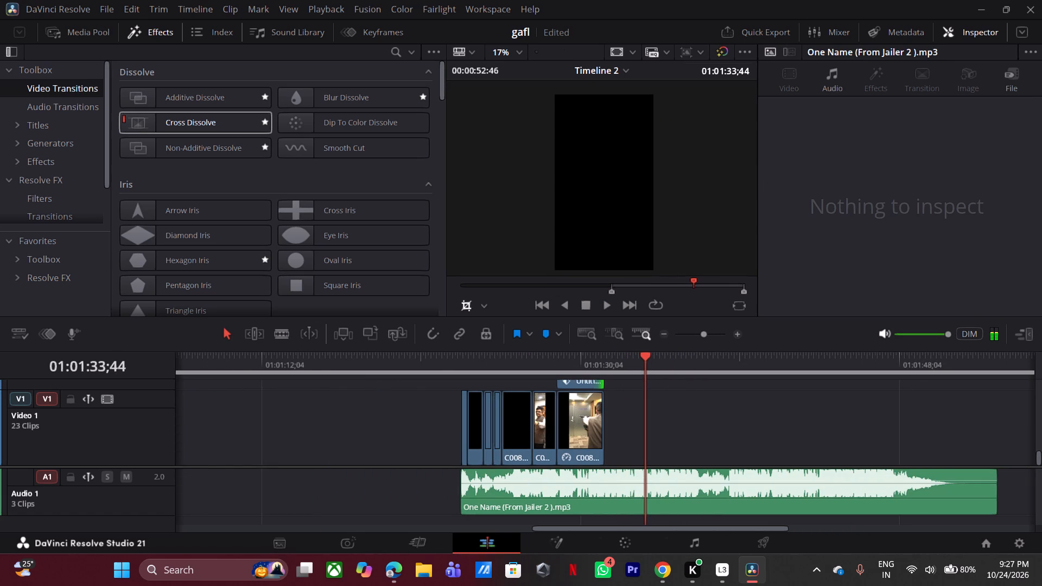
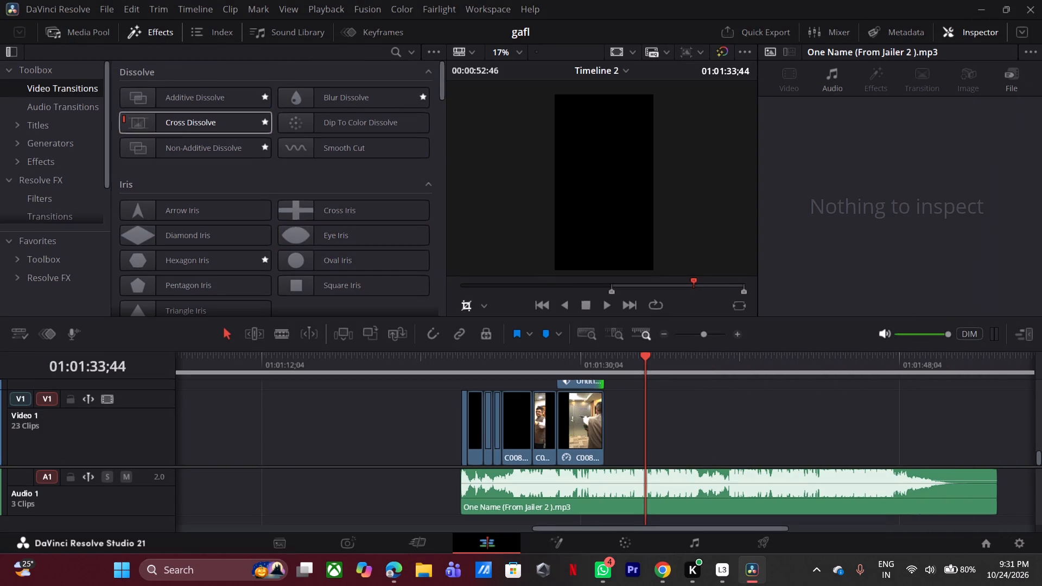
Import the SaveVid.Net_AQNeGuMSnHw7e… video into Bin 2 of the media pool.
left_click(88, 32)
left_click(327, 259)
key("ctrl+i")
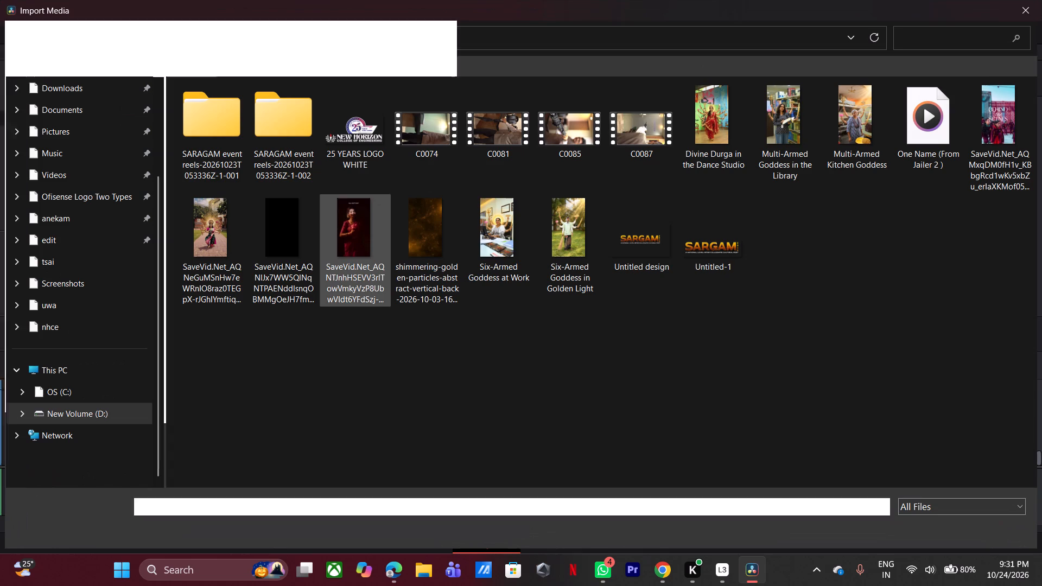
double_click(224, 271)
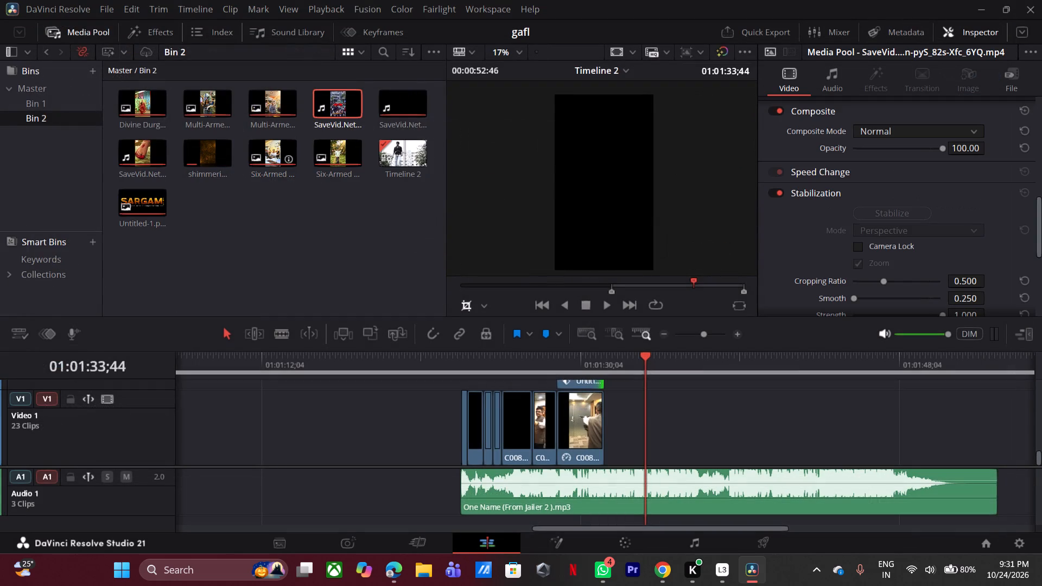
Mark an In point in the source of the imported SaveVid.Net_AQNe… video, keeping its last 17:21, and preview the marked part.
double_click(322, 114)
left_click_drag(531, 288, 562, 288)
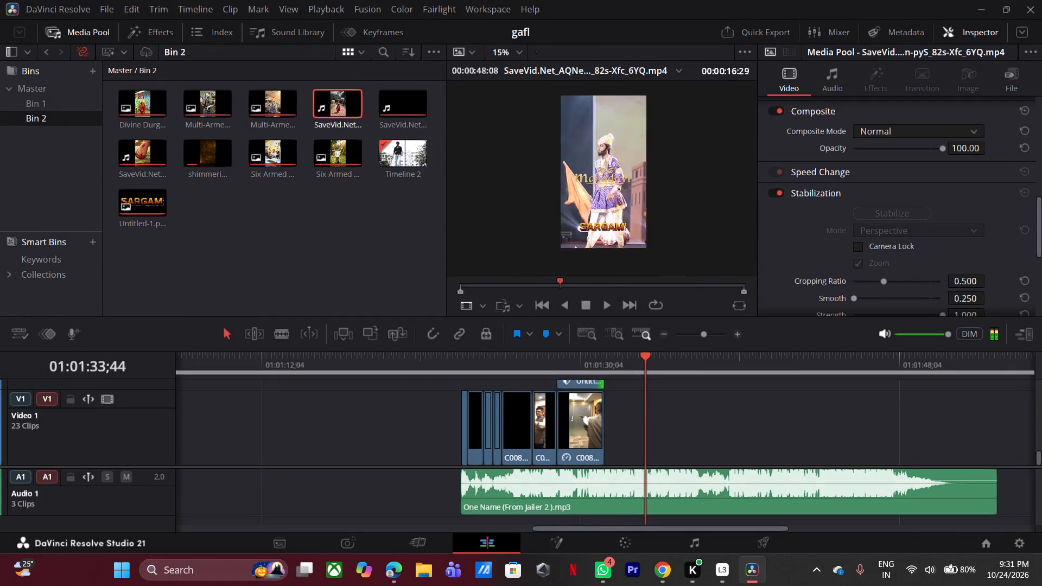
left_click_drag(562, 288, 587, 287)
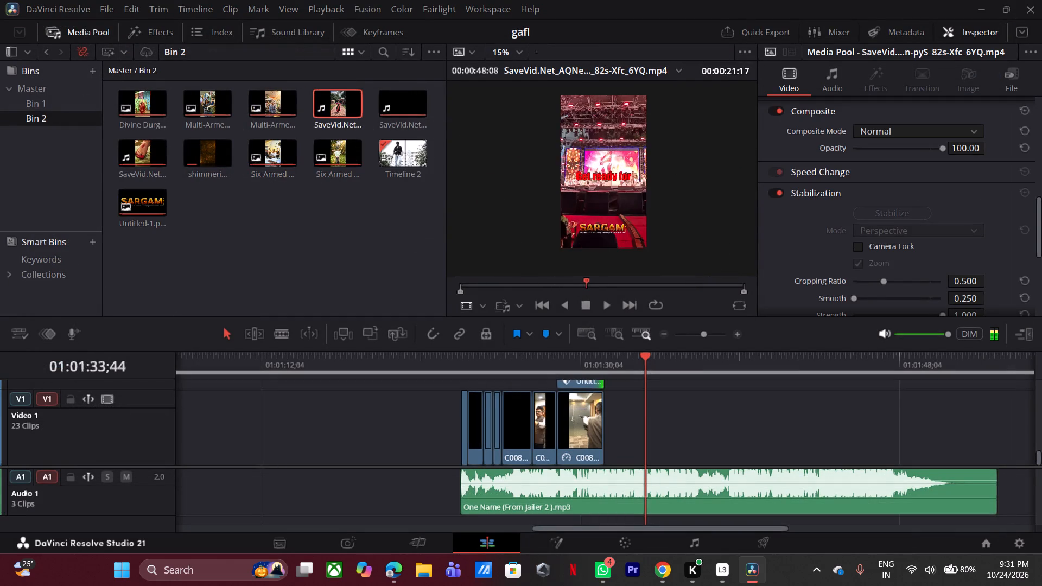
left_click_drag(587, 287, 630, 285)
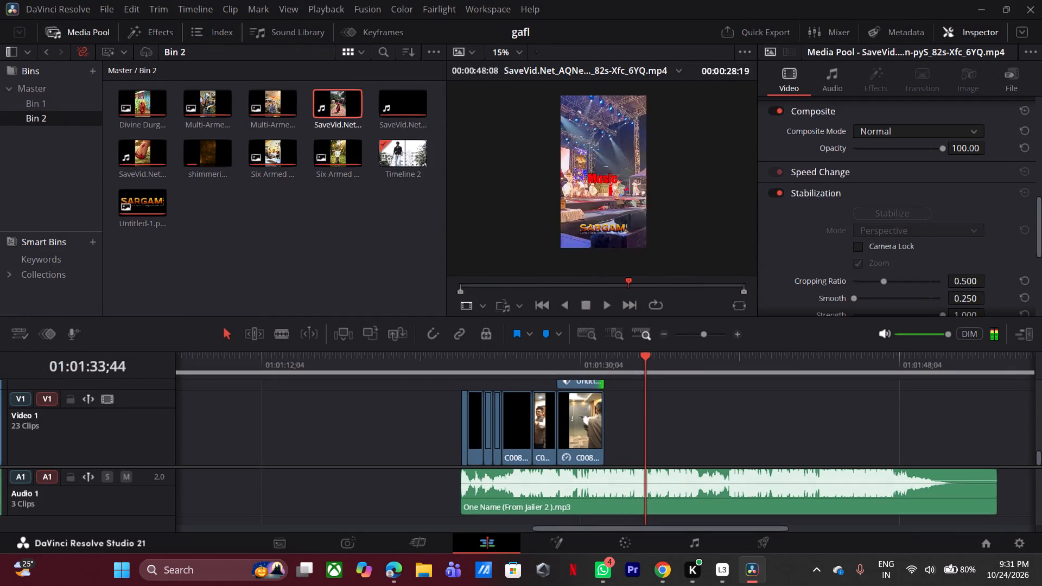
left_click_drag(630, 285, 640, 285)
key("i")
key("space")
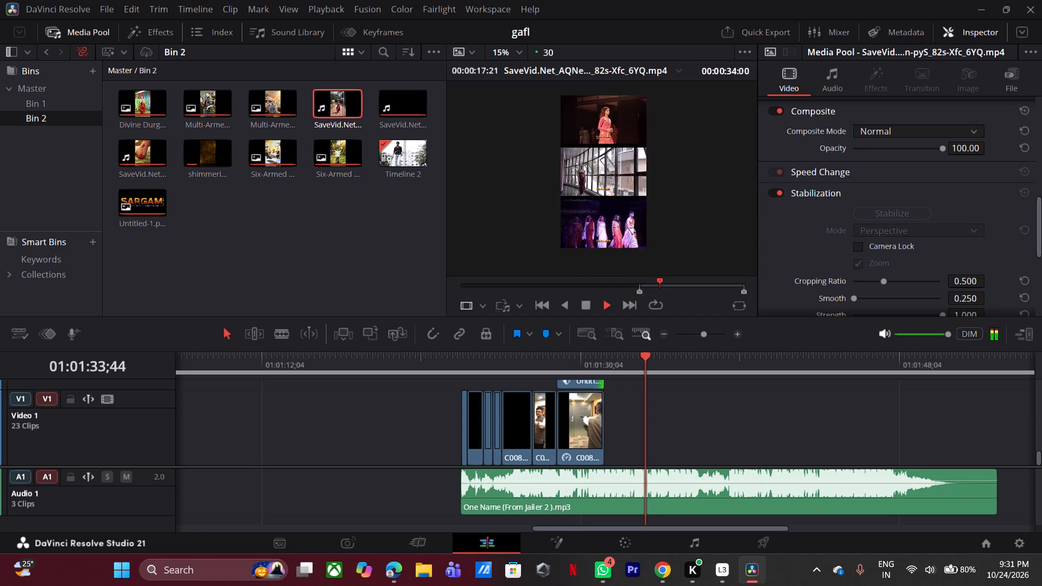
key("space")
Place only the picture of the marked SaveVid section on Video 1, directly after the C0087.MP4 clip.
left_click_drag(589, 264, 665, 417)
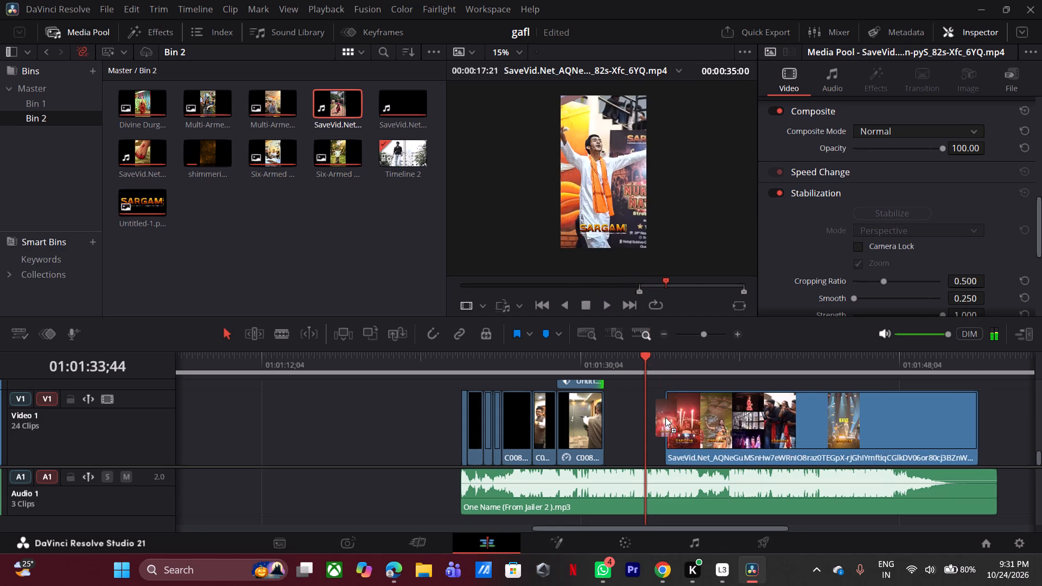
left_click_drag(665, 417, 665, 418)
left_click_drag(713, 424, 652, 441)
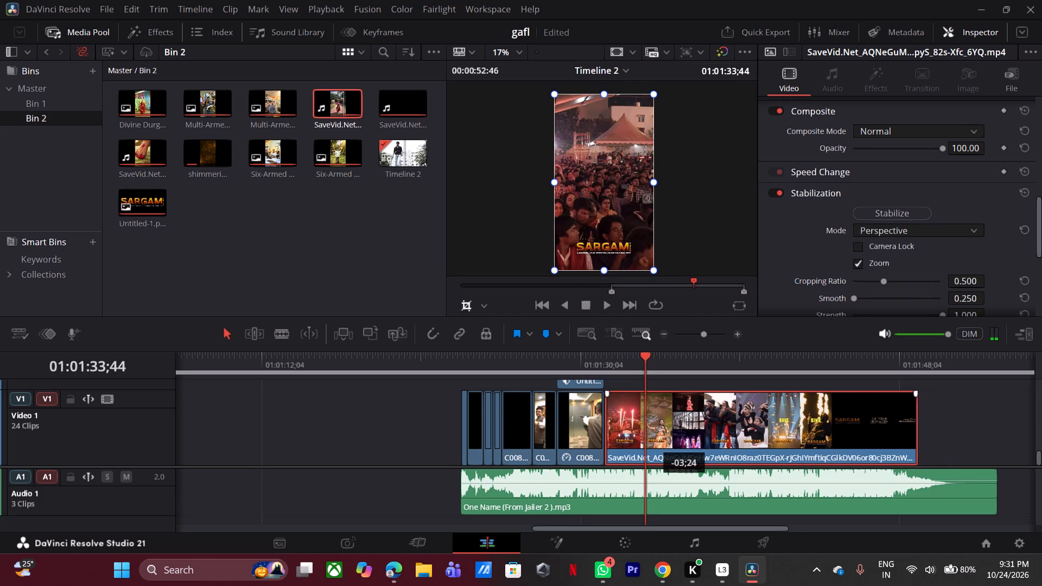
left_click_drag(652, 441, 651, 441)
Play back the added SaveVid clip and trim the end of the One Name music on Audio 1 to 01:01:49;09.
left_click(596, 372)
key("space")
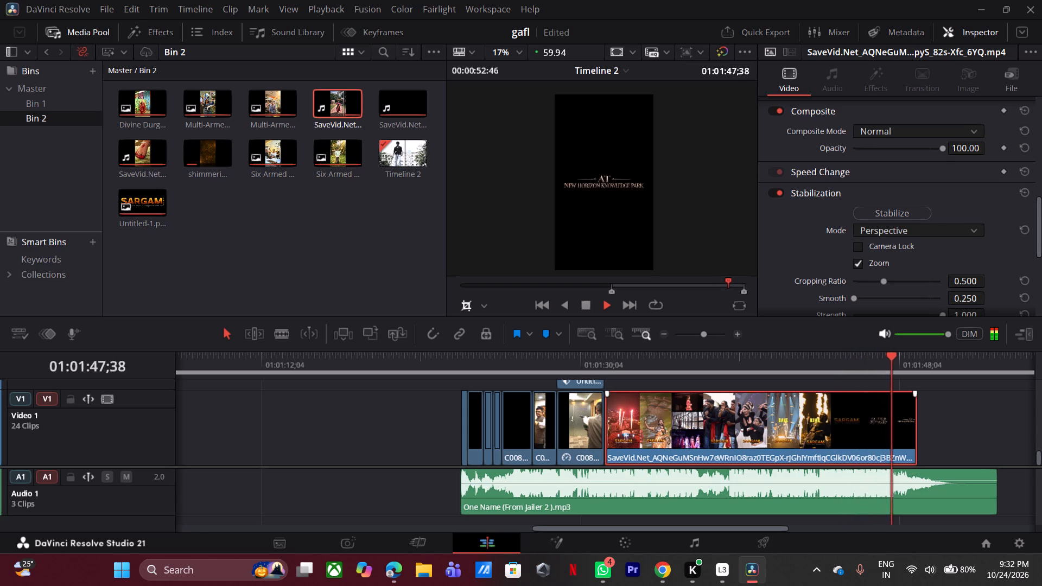
key("space")
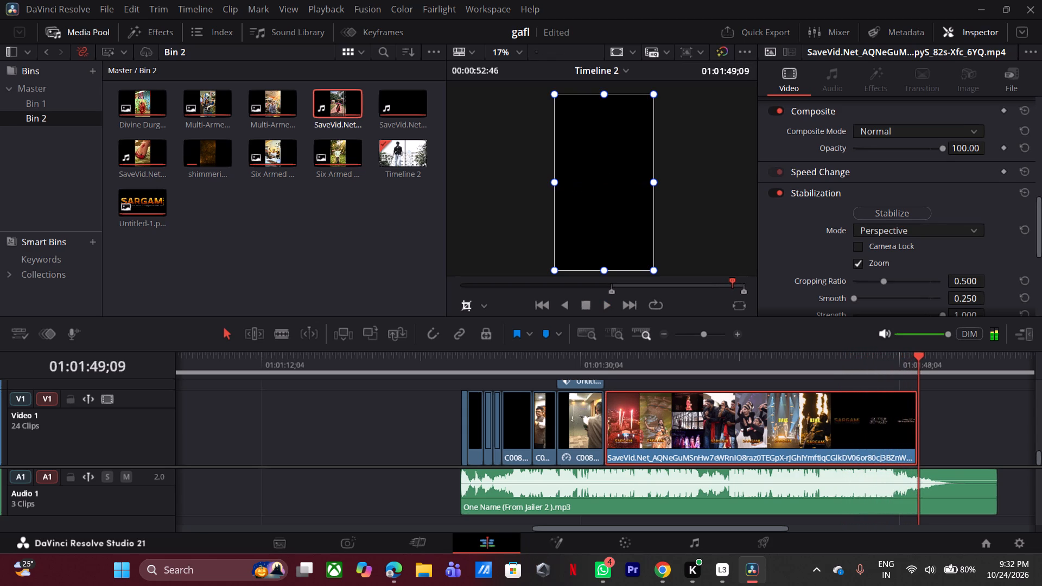
left_click_drag(995, 502, 962, 505)
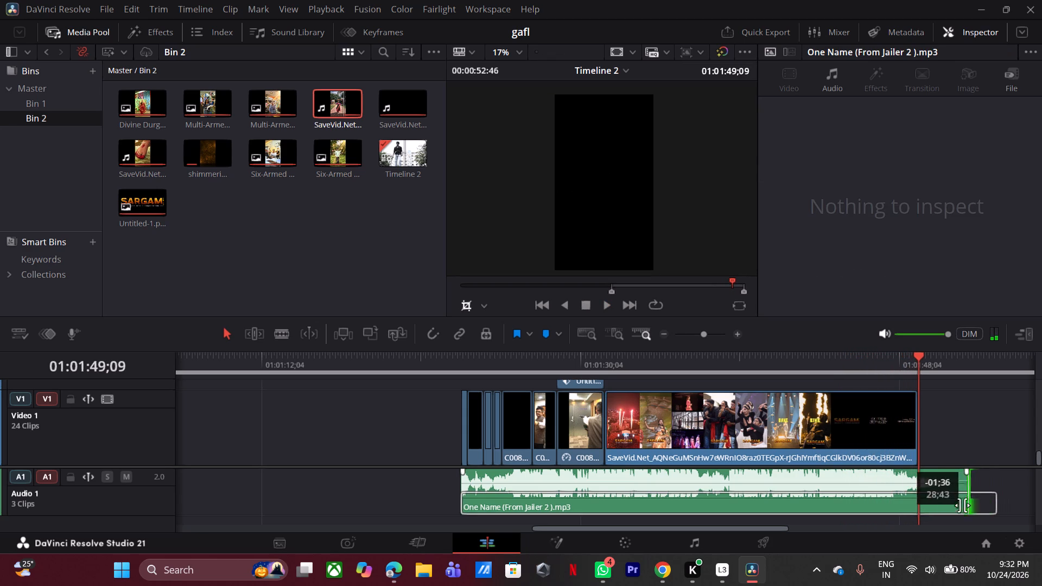
left_click_drag(962, 505, 917, 514)
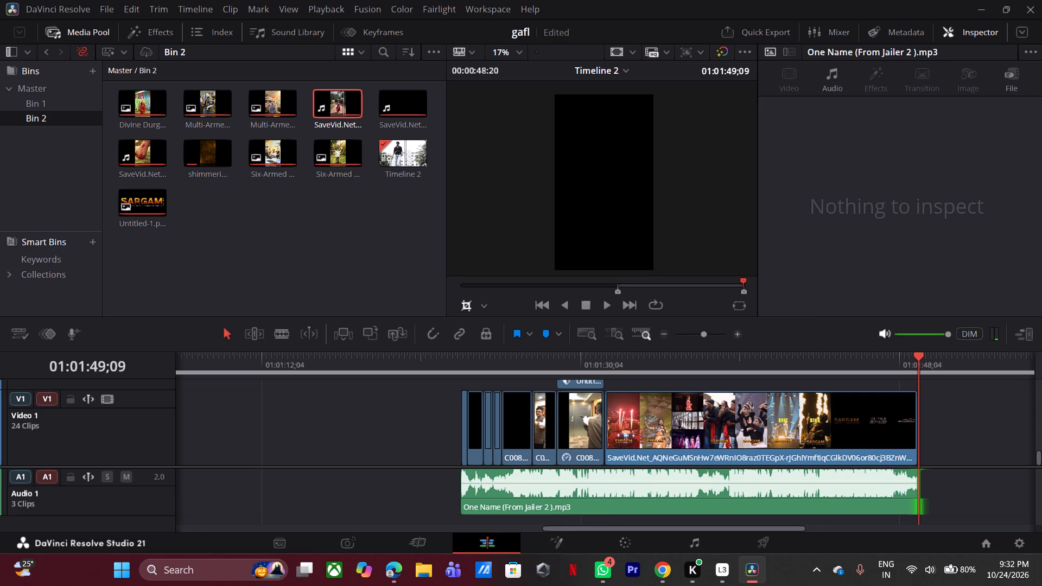
Replay the transition from C0087.MP4 into the SaveVid clip to judge where its first shots change against the music.
left_click(606, 365)
key("space")
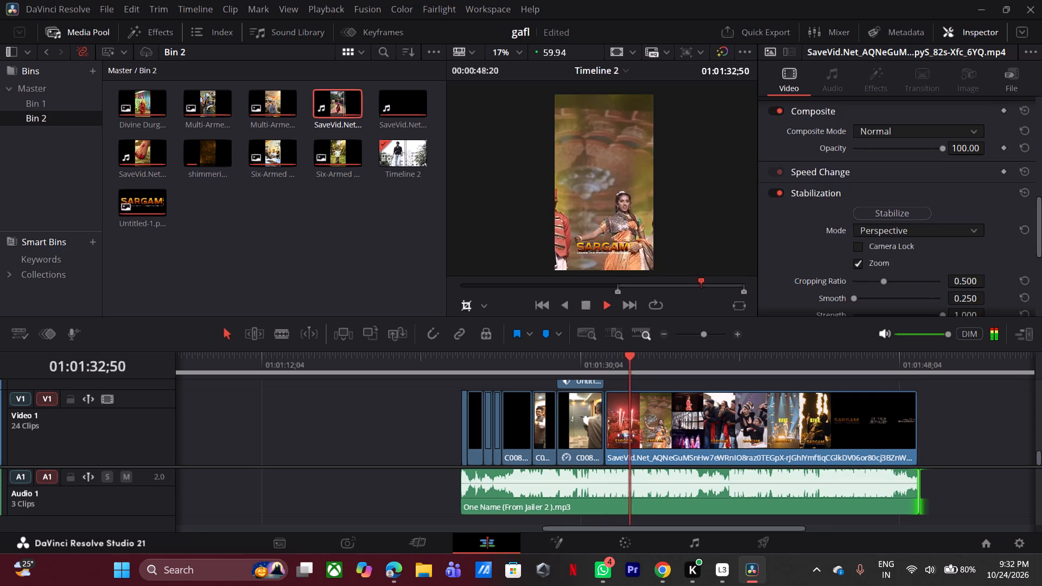
key("space")
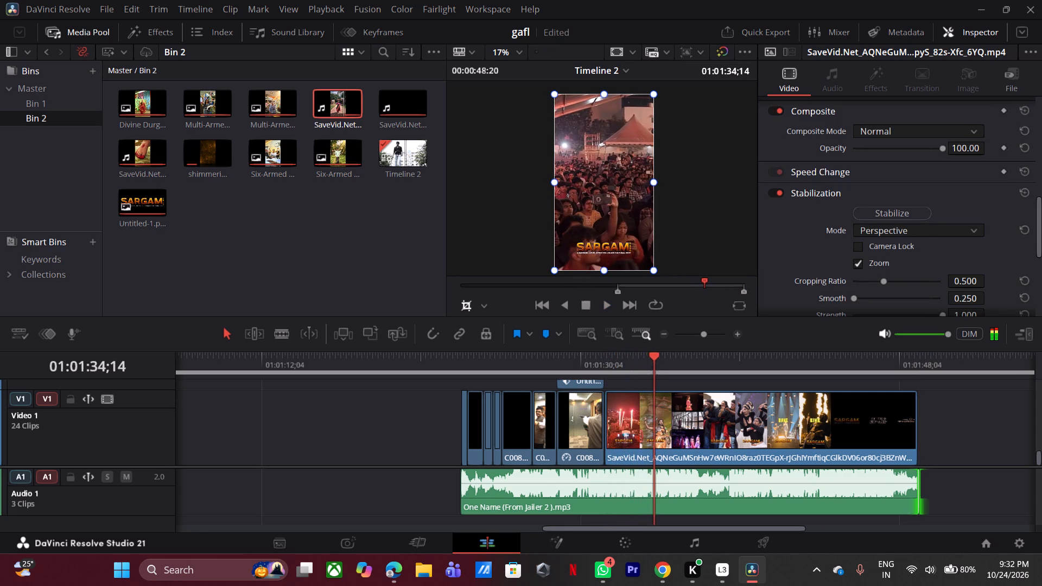
left_click(604, 366)
left_click(740, 332)
key("space")
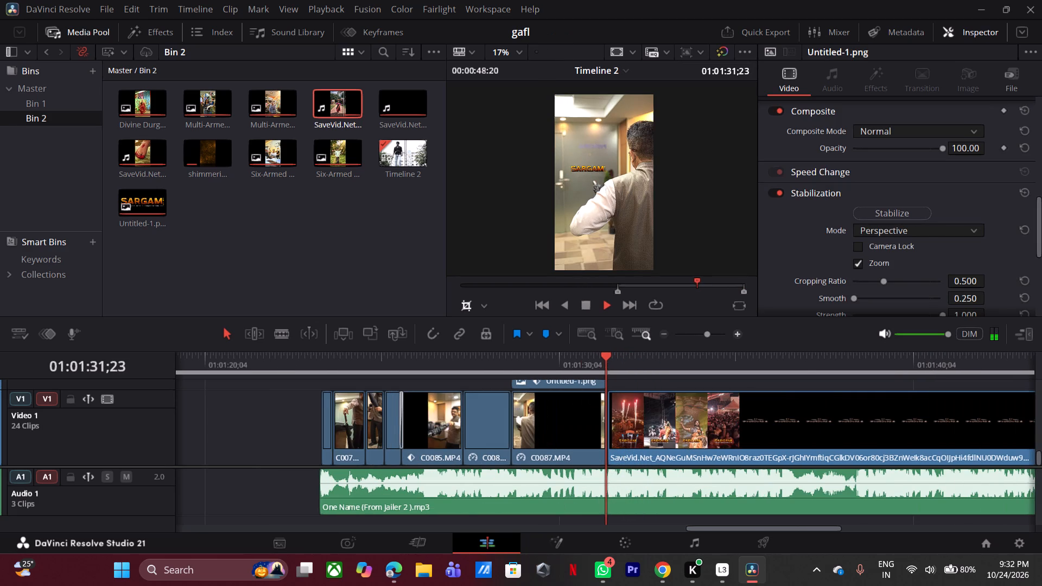
key("space")
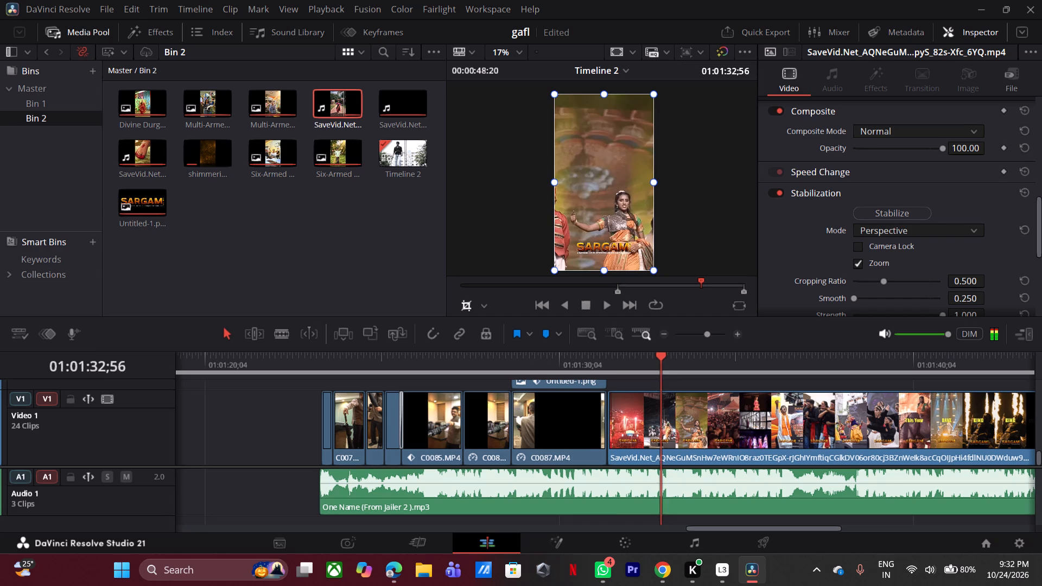
left_click(612, 360)
key("space")
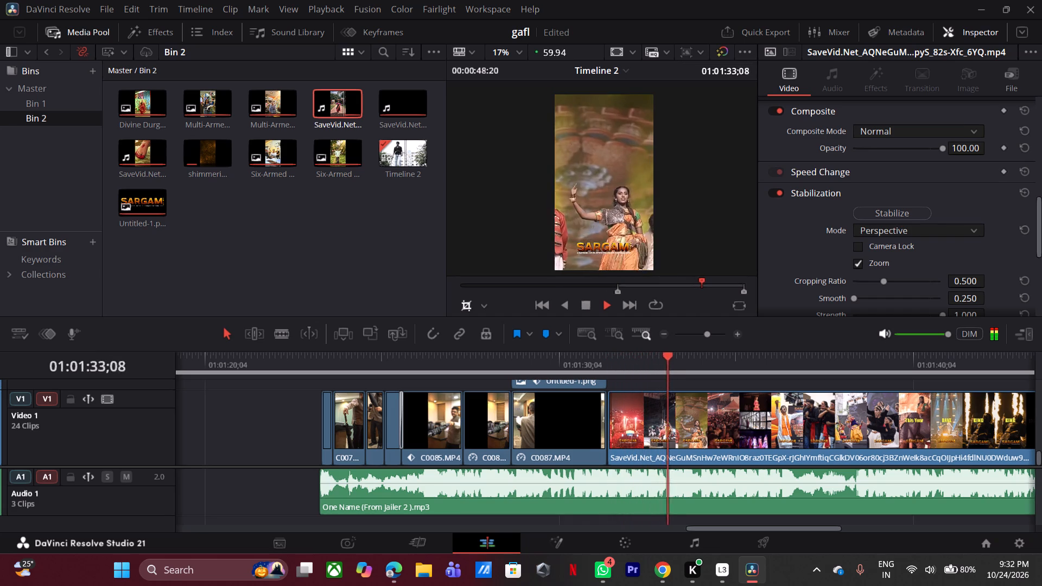
left_click(612, 360)
key("space")
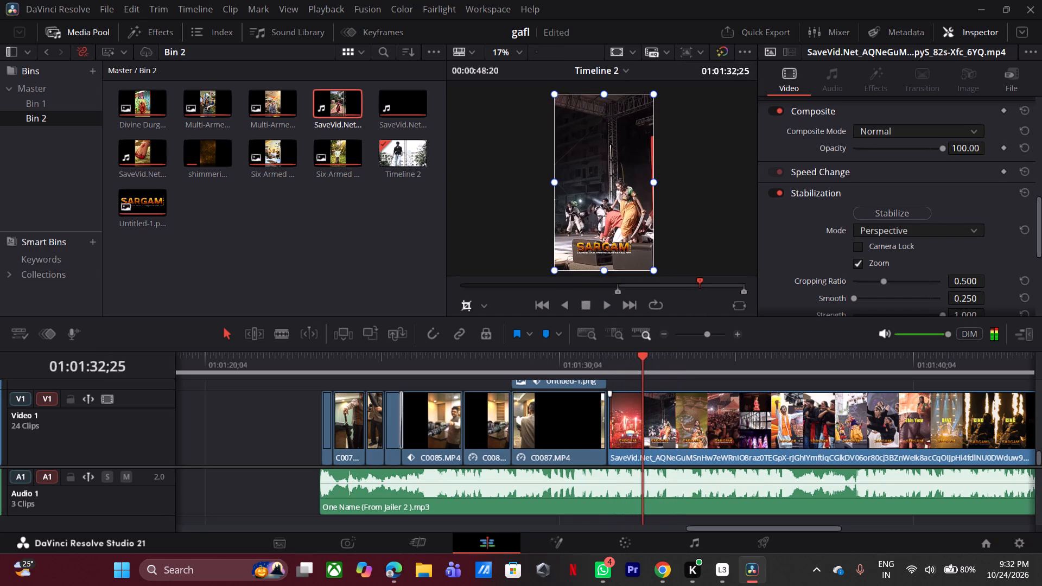
key("space")
key("space")
Split the SaveVid clip on Video 1 at 01:01:32;47, where the shot of the dancer in orange begins.
left_click(660, 406)
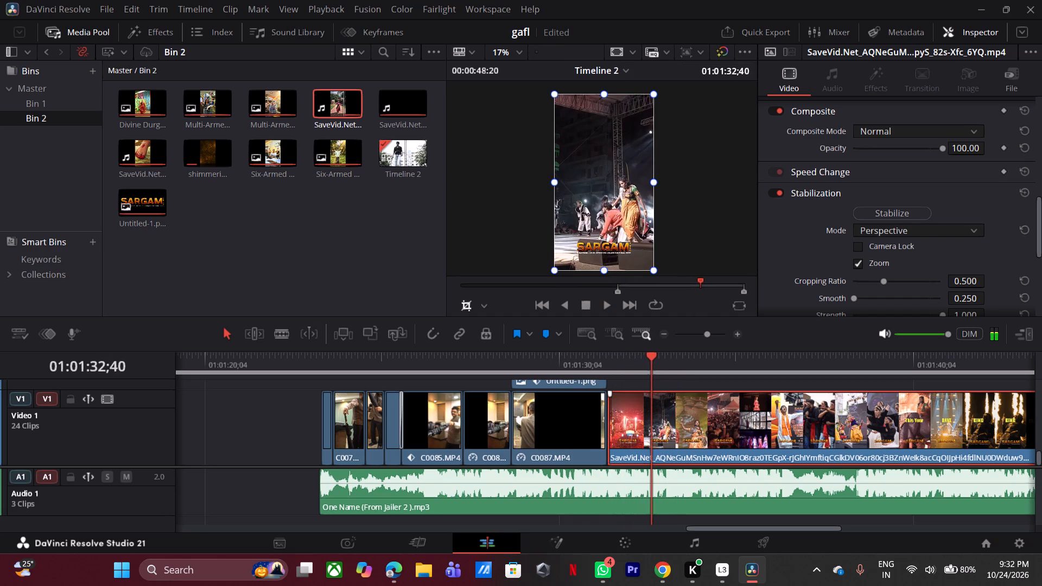
left_click(655, 361)
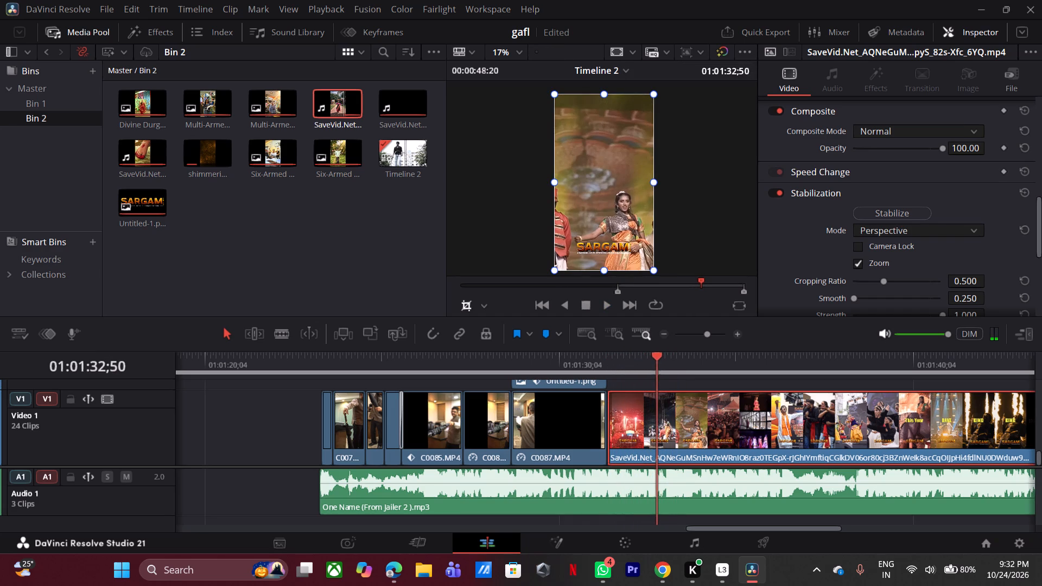
key("Left")
key("Left")
key("Left")
key("Left")
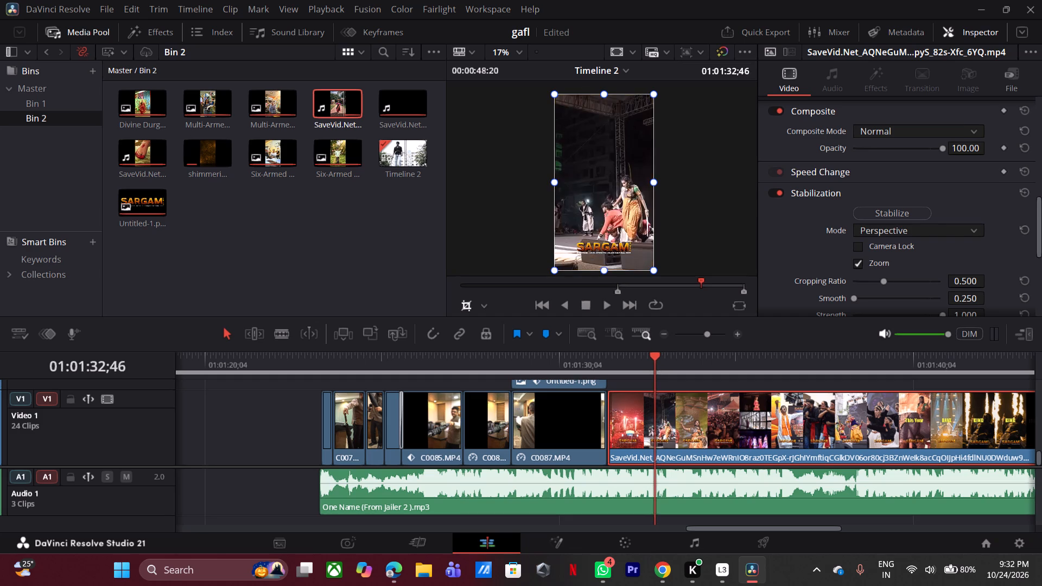
key("Right")
left_click(683, 398)
key("ctrl+b")
Split the SaveVid clip on Video 1 again at 01:01:33;41, on the first frame of the crowd shot.
key("space")
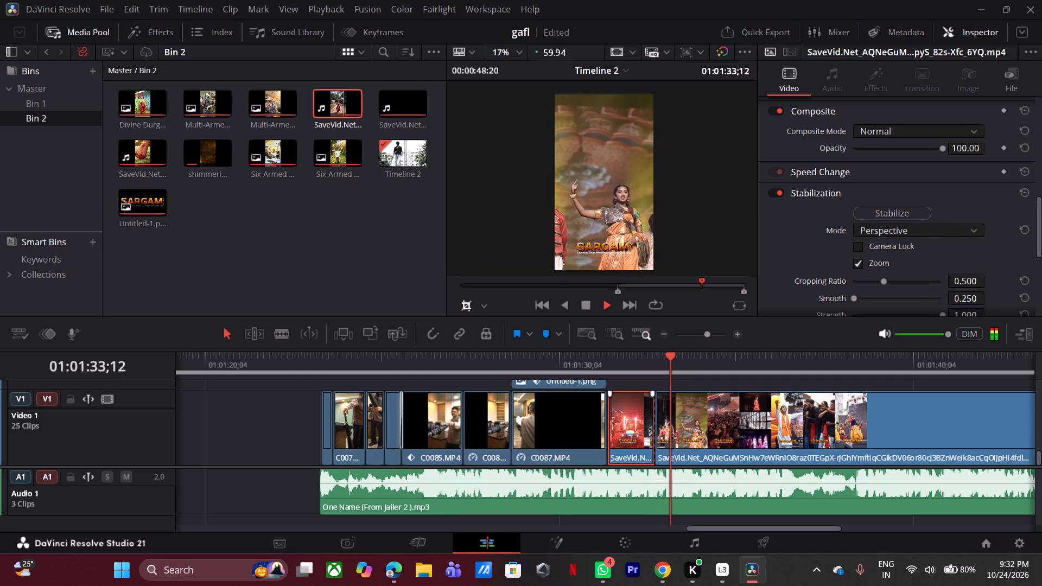
key("space")
key("space")
key("space")
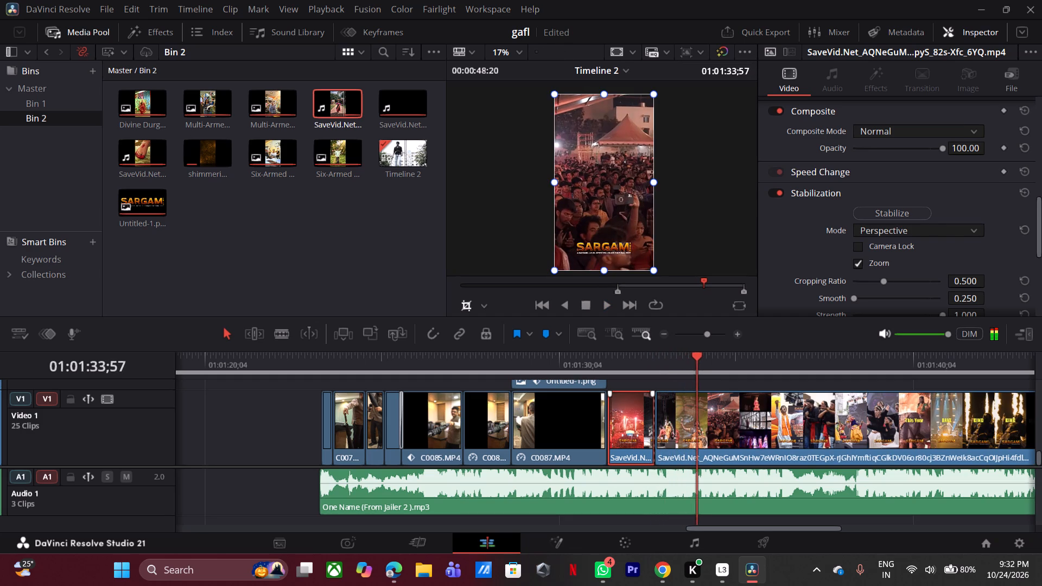
key("Left")
key("Left")
key("Left")
key("Left")
key("Left")
key("Left")
key("Left")
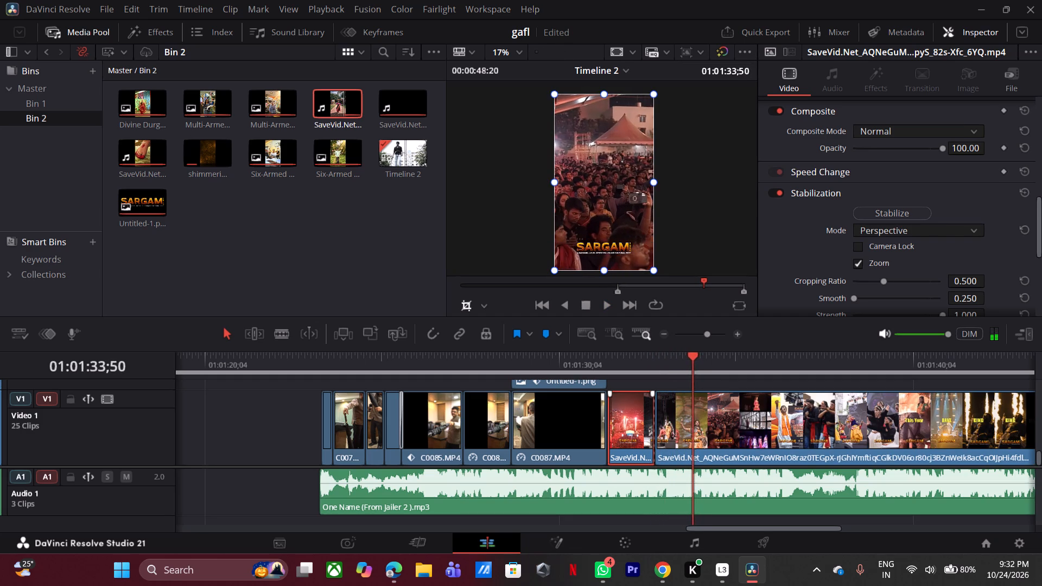
key("Left")
key("Left")
key("Left")
key("Left")
key("Left")
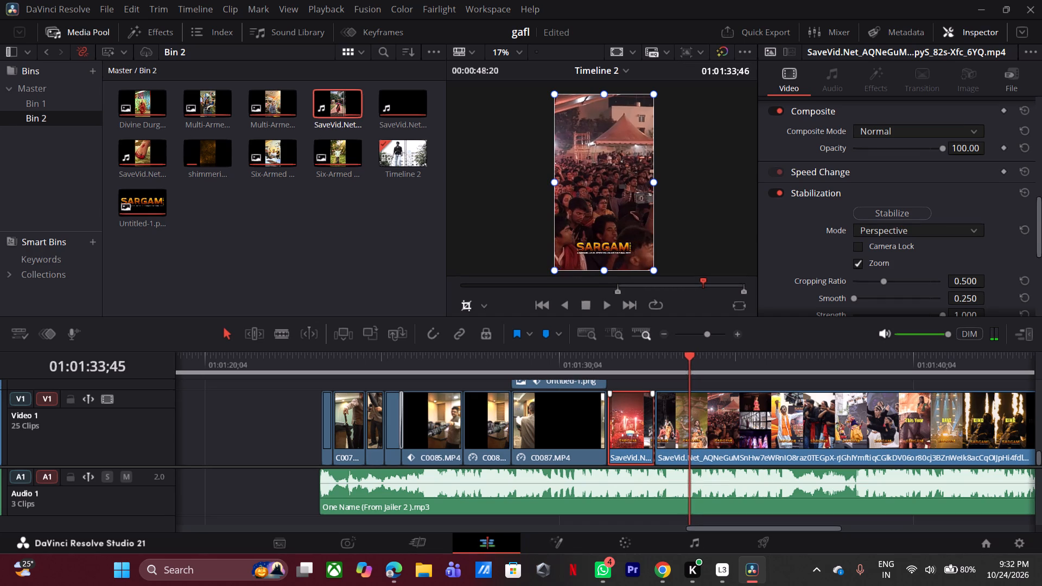
key("Left")
key("Left")
key("Left")
key("Left")
key("Left")
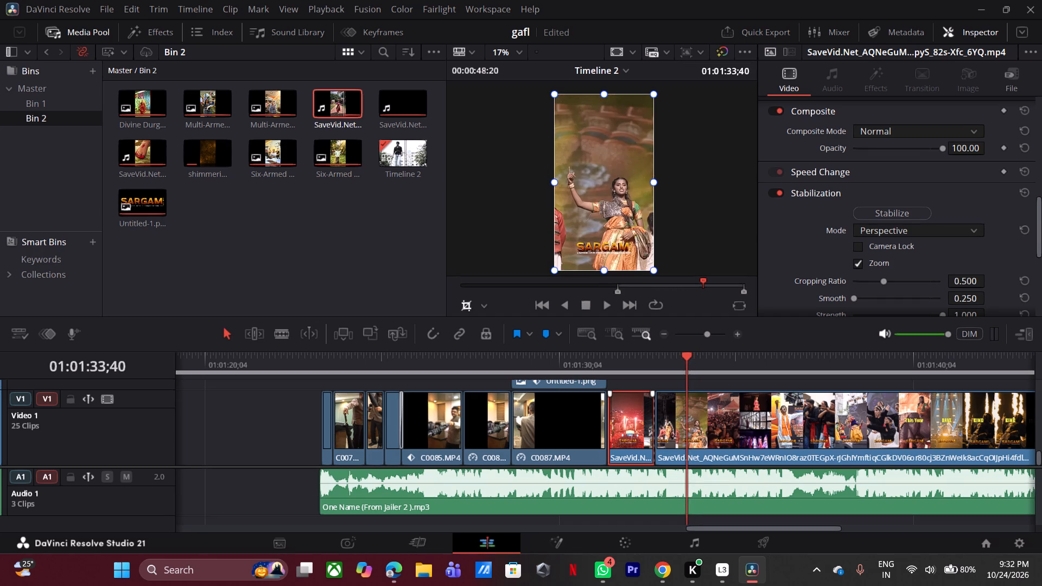
key("Right")
left_click(701, 409)
key("ctrl+b")
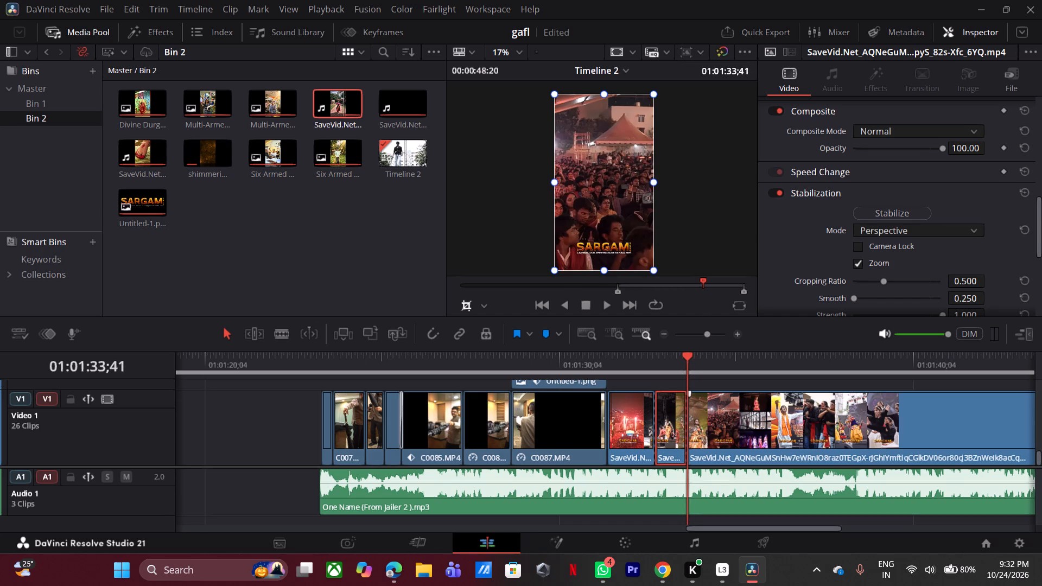
Shift the remaining long SaveVid section slightly later on Video 1, leaving a small gap after the dancer shot.
left_click_drag(709, 421, 722, 426)
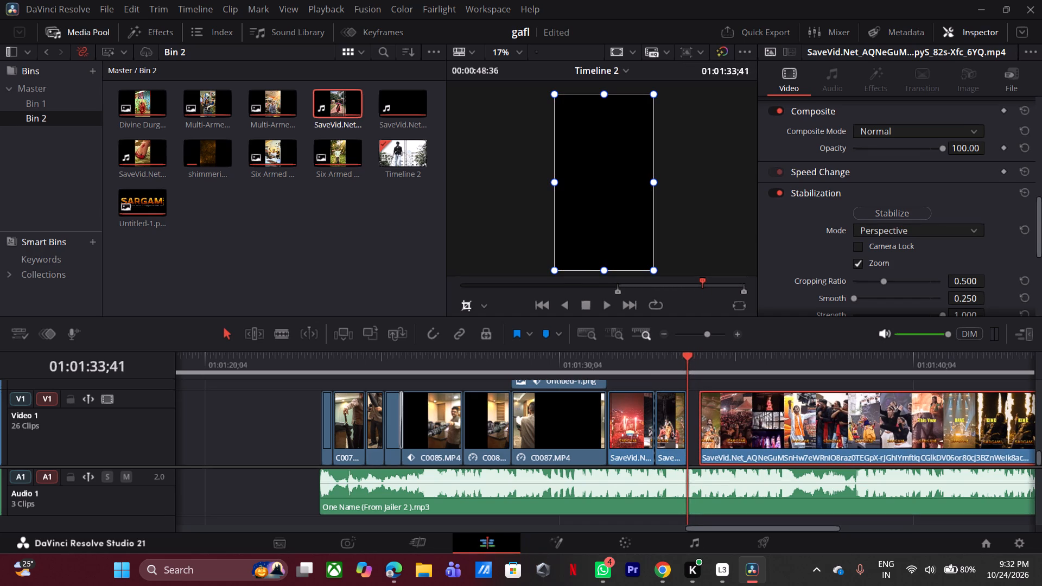
Reduce the clip speed of the short dancer section that starts at 01:01:32;47.
key("Up")
left_click(674, 411)
right_click(674, 411)
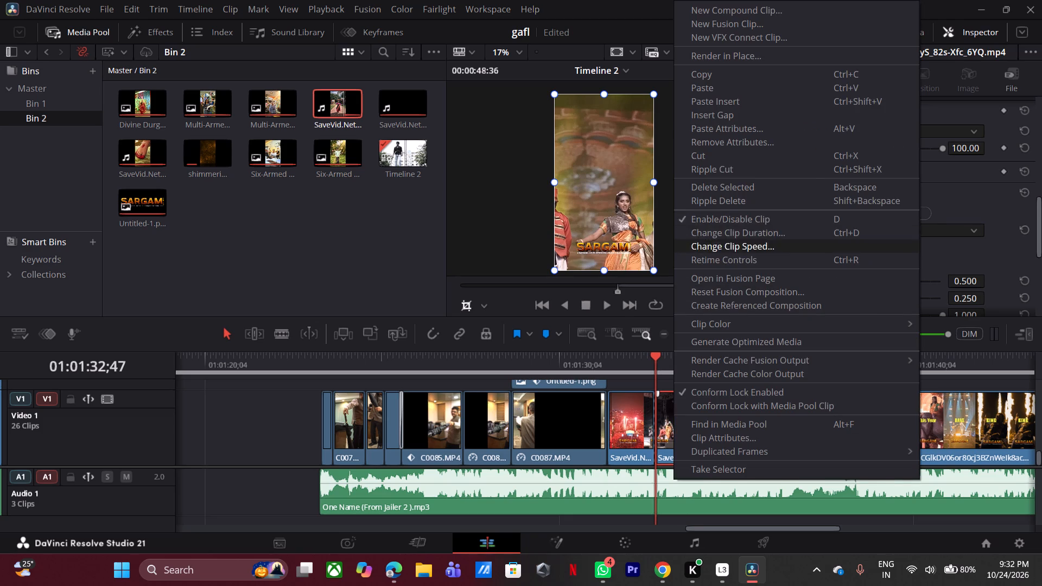
left_click(754, 247)
left_click_drag(662, 217, 641, 225)
left_click(770, 365)
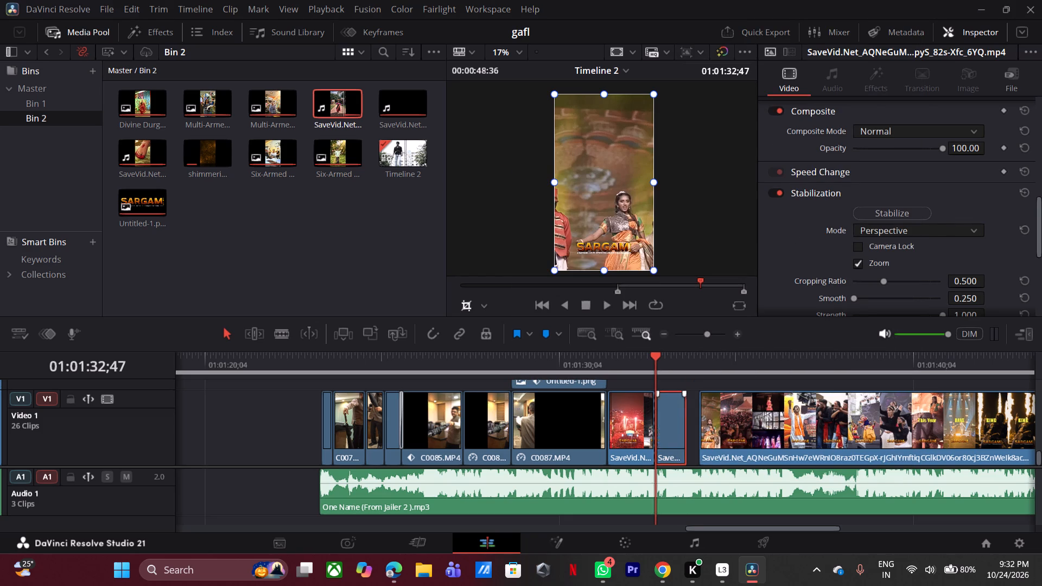
Extend the end of the slowed dancer section to meet the following SaveVid section and play back the ending.
left_click_drag(684, 420, 697, 424)
key("space")
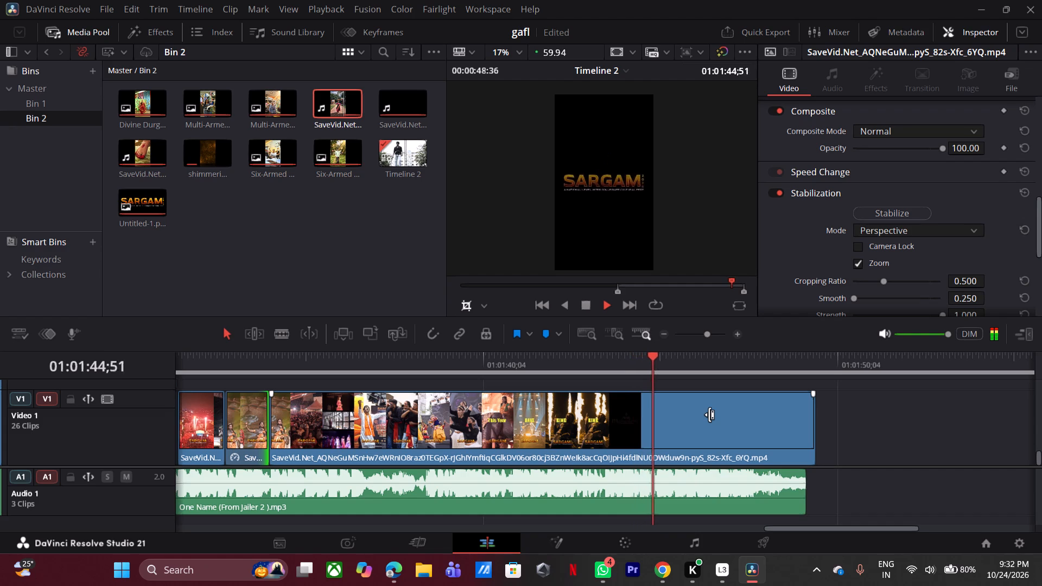
Extend the end of the One Name music on Audio 1 by 00;16 to match the last video clip's end.
left_click_drag(802, 503, 811, 505)
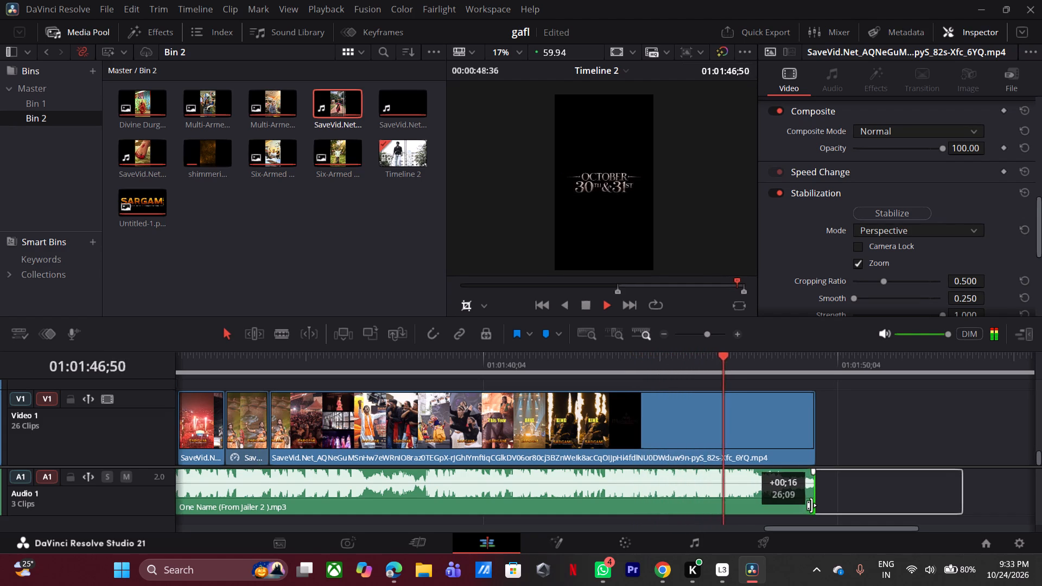
Add a fade-out to the end of the One Name music, lengthen it and play back the final title.
left_click_drag(815, 474, 790, 476)
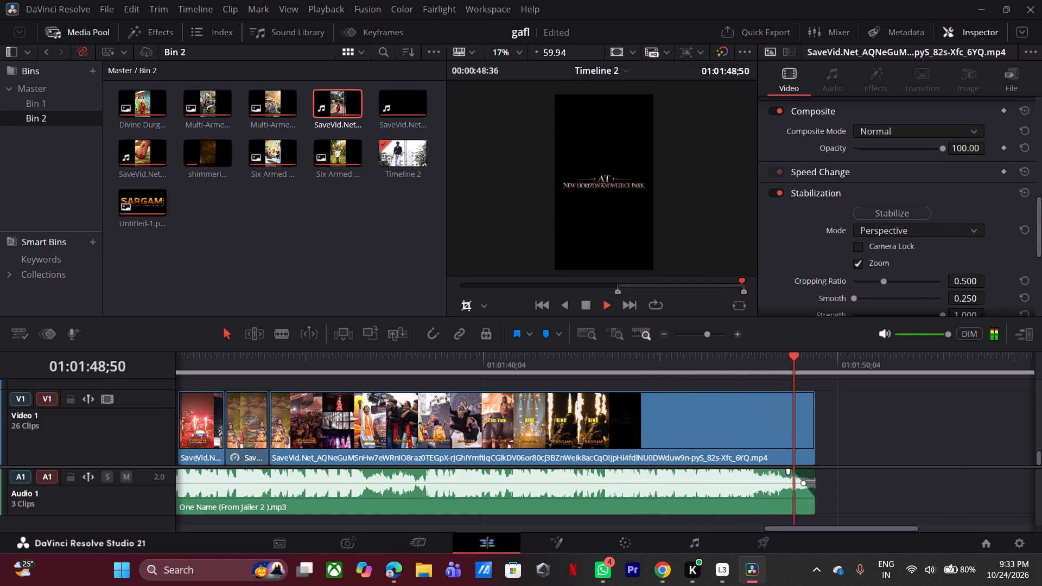
left_click(772, 363)
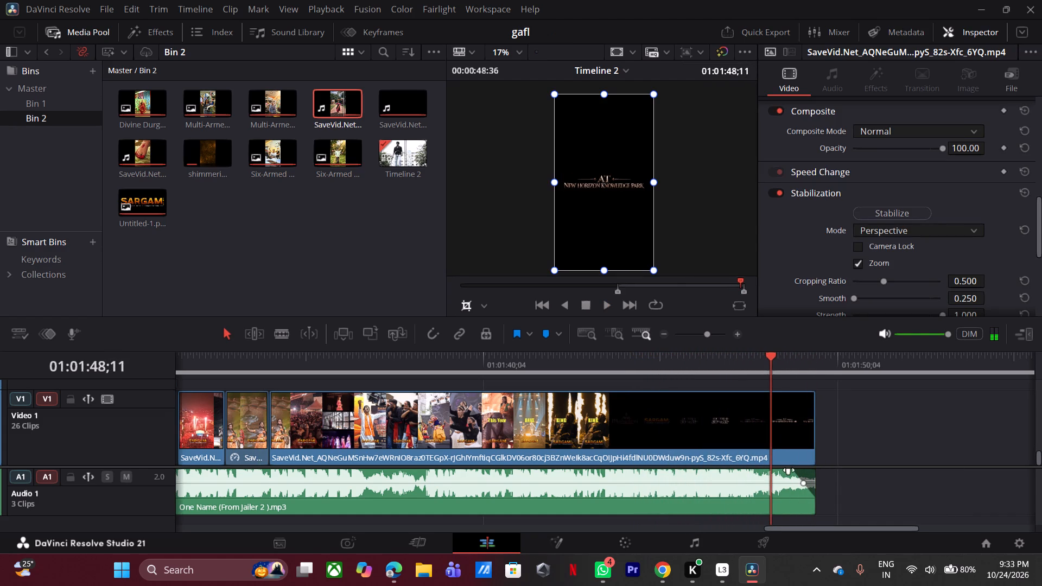
left_click_drag(789, 470, 755, 480)
left_click(747, 360)
key("space")
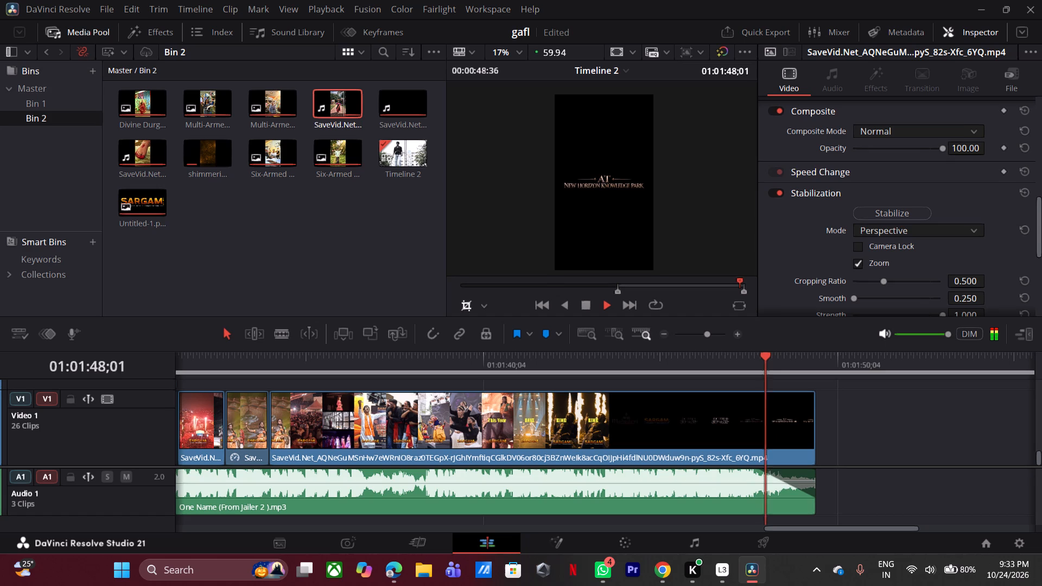
Trim the end of the last SaveVid clip back to 01:01:47;16, at the start of the New Horizon Knowledge Park title.
left_click(688, 365)
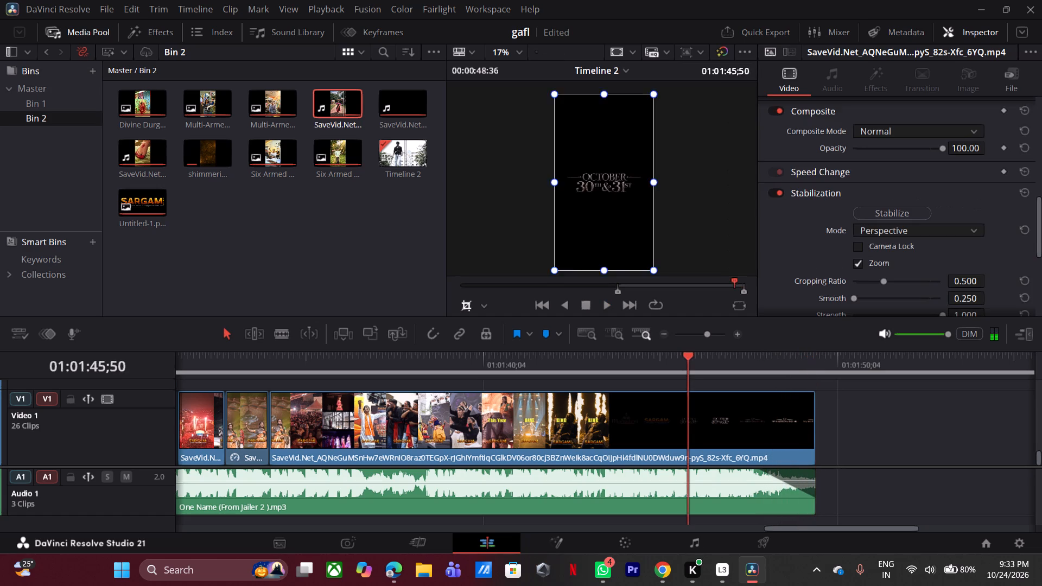
key("space")
key("space")
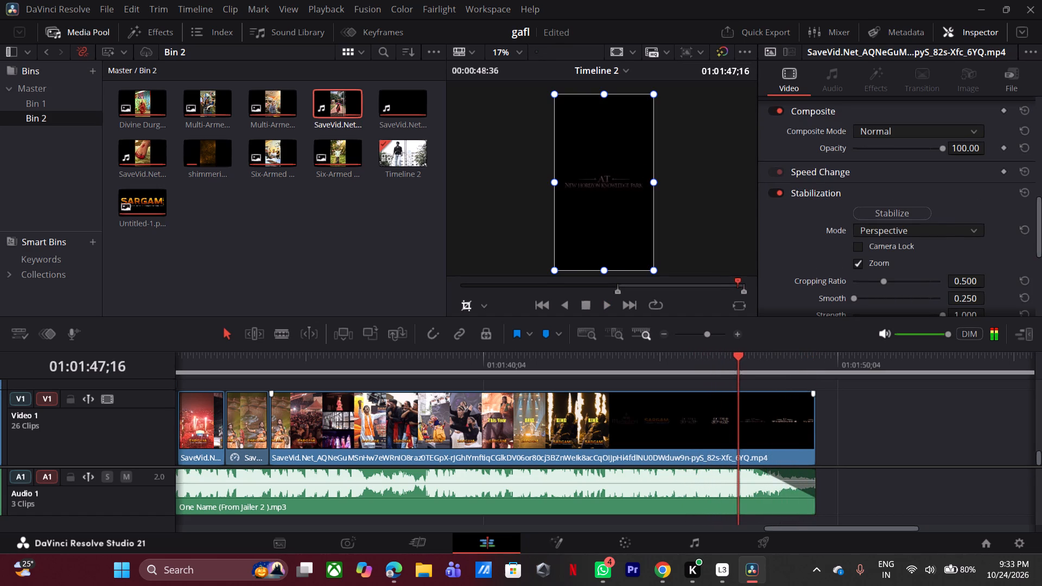
left_click_drag(810, 425, 733, 442)
Play back the shortened ending several times, checking the crowd shots and closing titles against the music.
left_click(636, 365)
key("space")
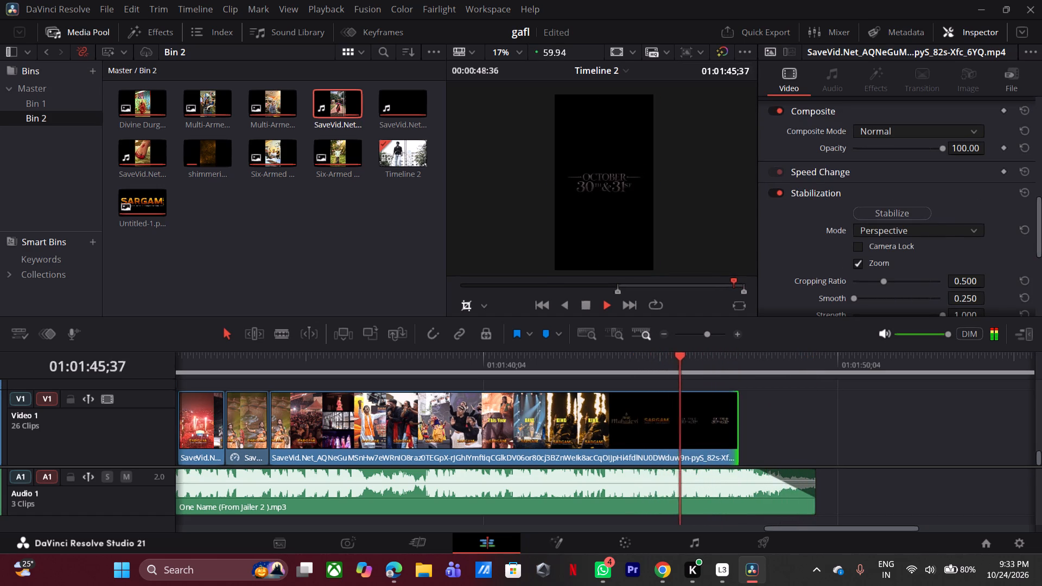
left_click(528, 365)
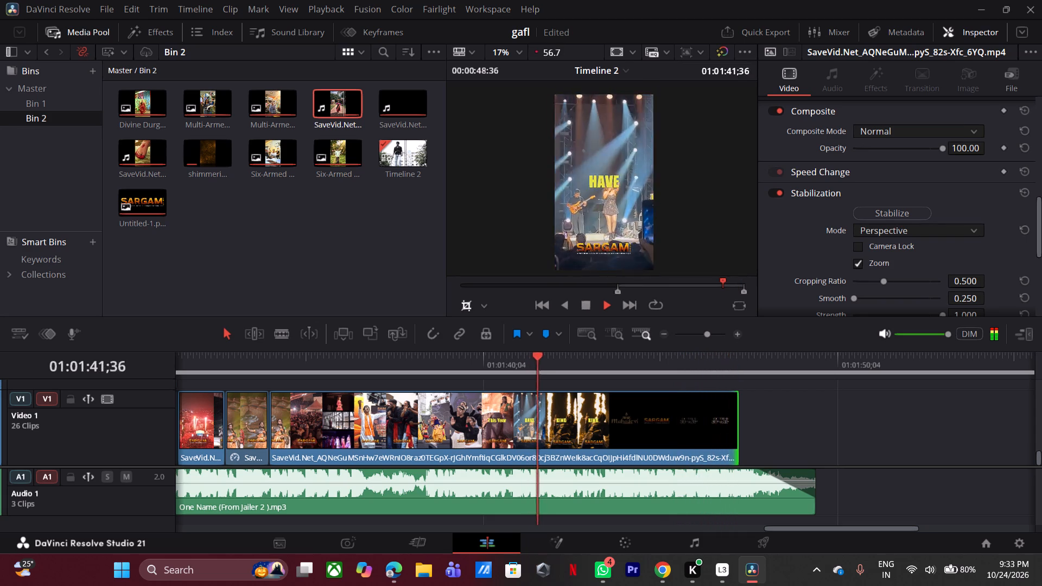
key("space")
key("space")
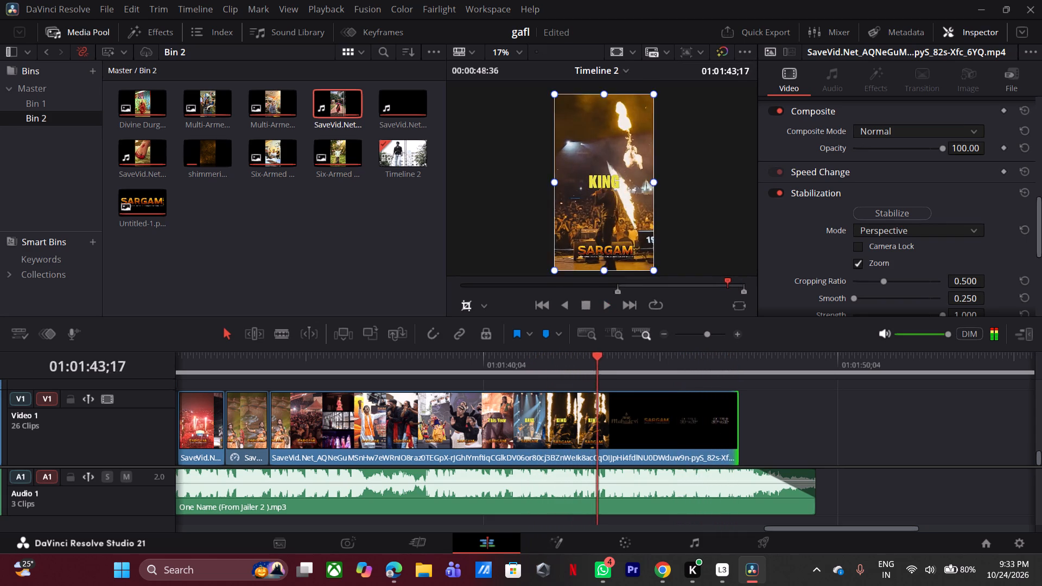
key("space")
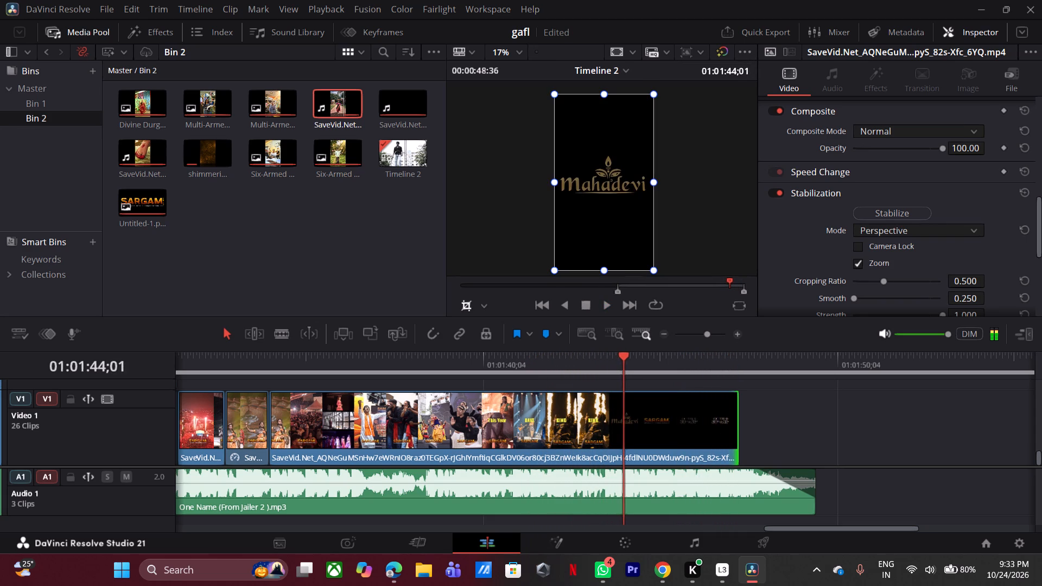
key("space")
key("space")
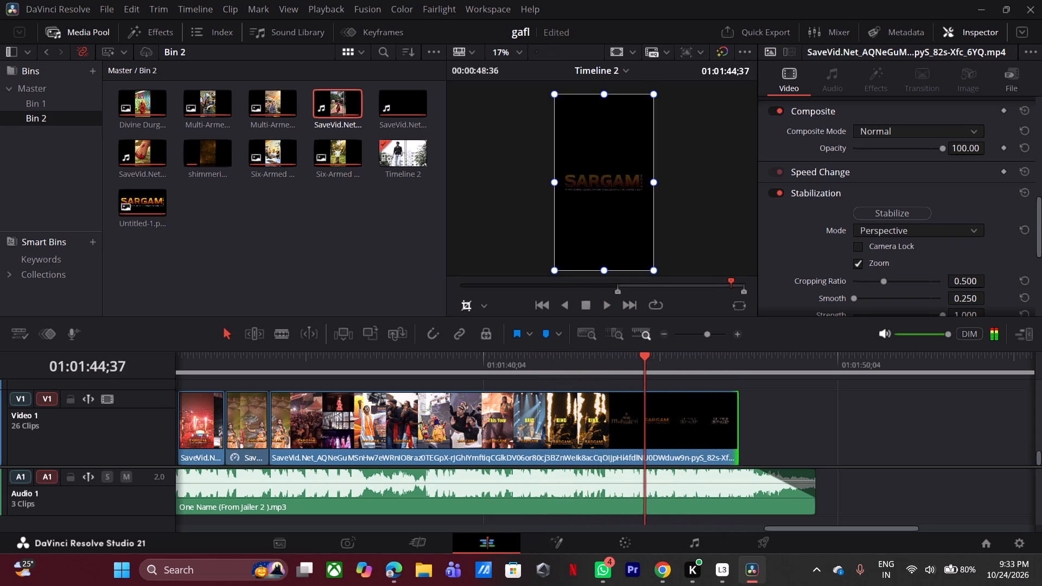
left_click_drag(641, 363, 636, 366)
key("space")
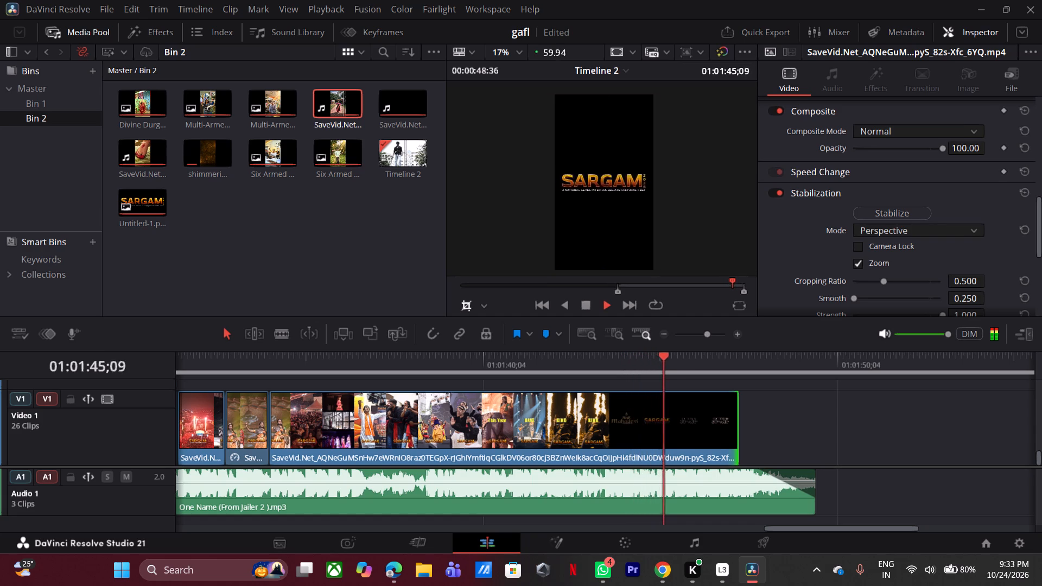
left_click(606, 366)
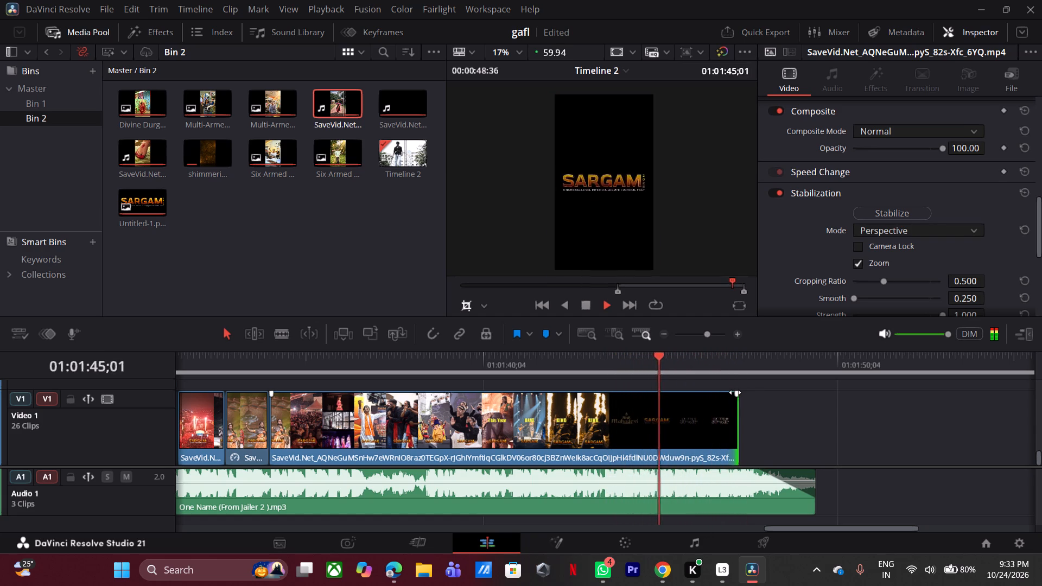
key("space")
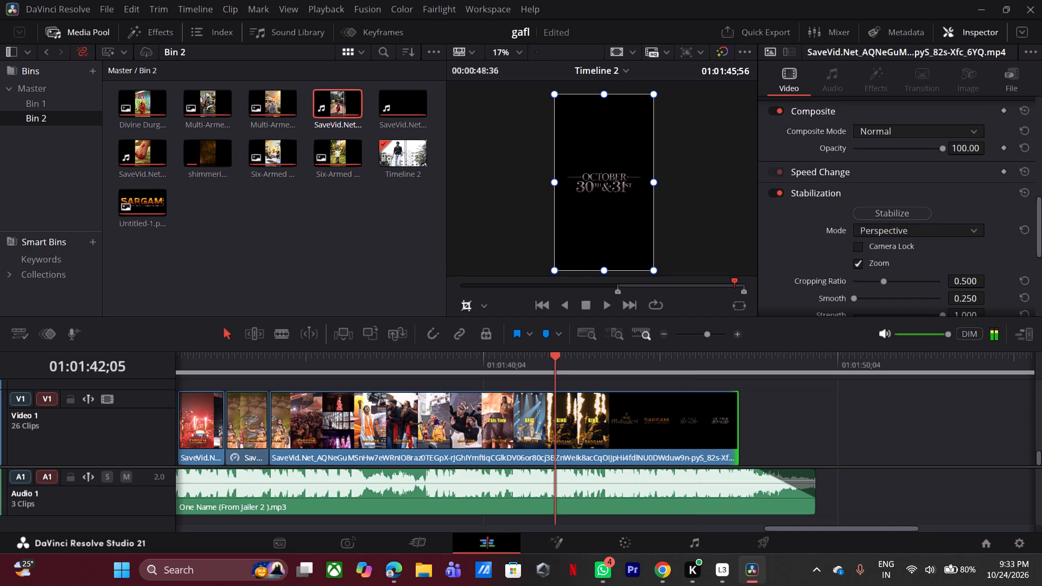
left_click(555, 370)
key("space")
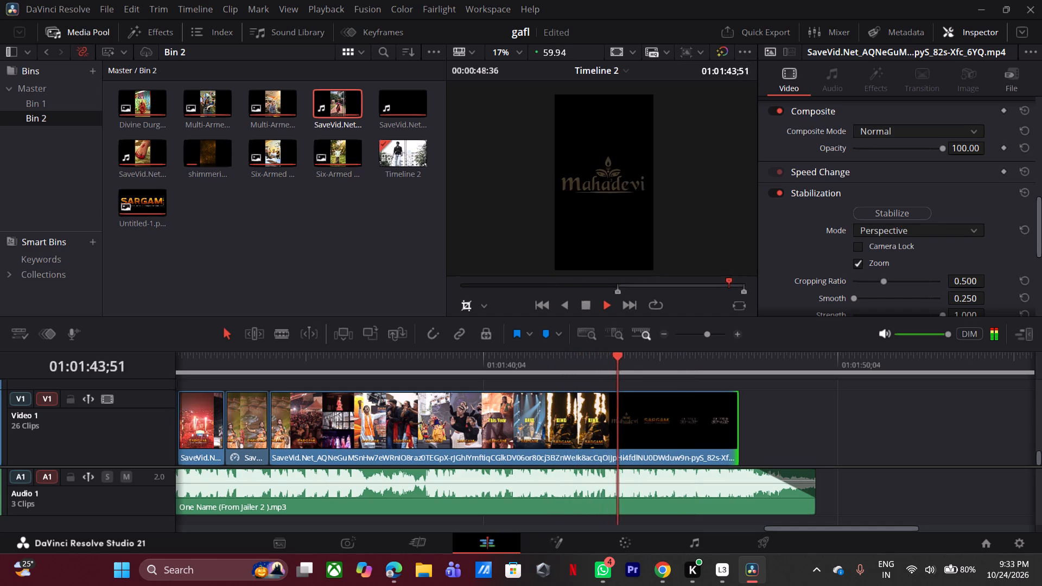
double_click(456, 370)
key("space")
key("ctrl+f")
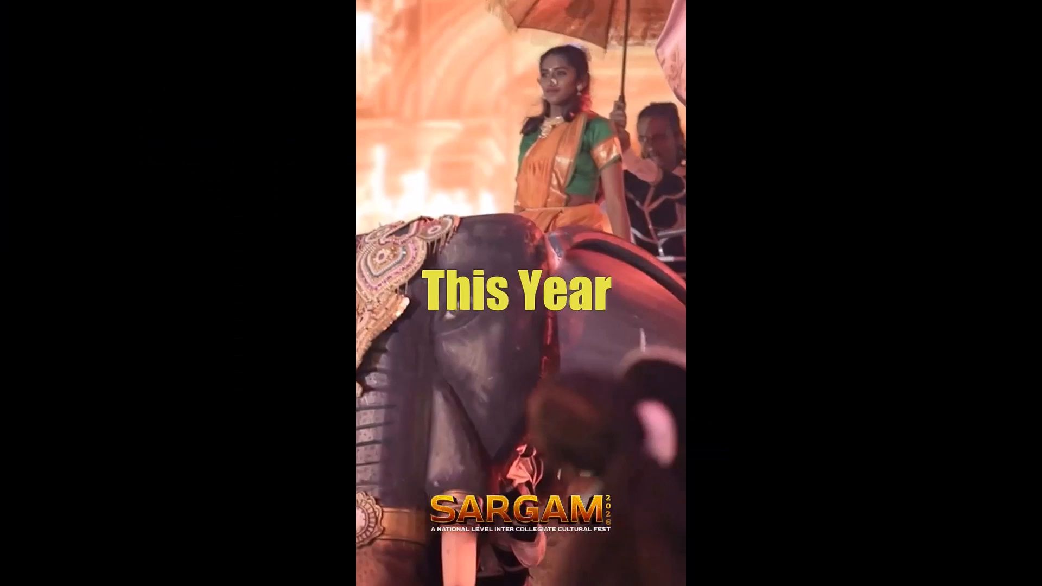
key("Escape")
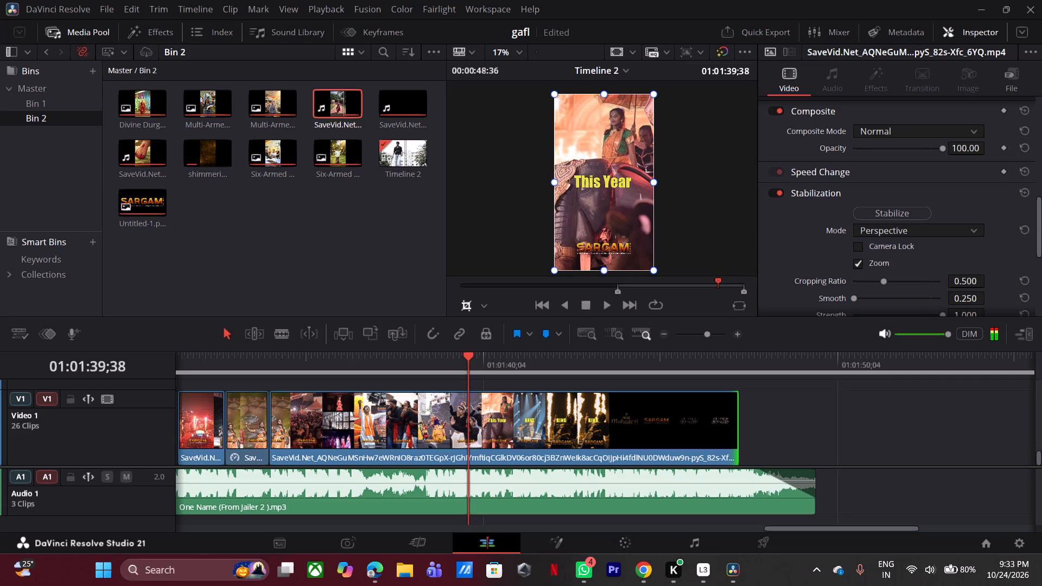
Set the Retime Process of the slowed dancer section before the last SaveVid clip to Optical Flow.
left_click(228, 368)
key("space")
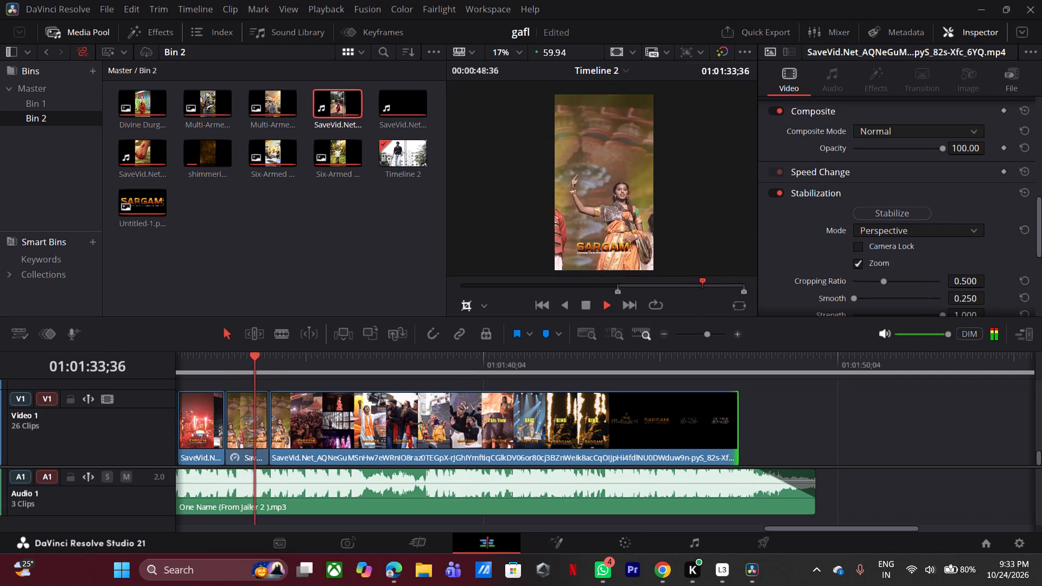
key("space")
left_click(245, 413)
scroll(874, 277, "down", 1)
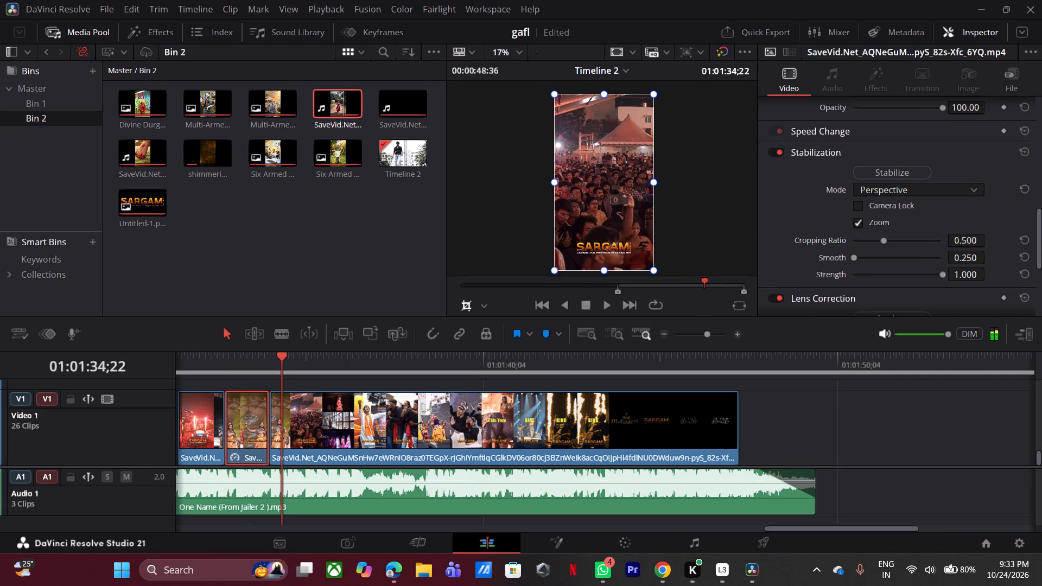
scroll(915, 228, "down", 3)
left_click(907, 257)
left_click(911, 315)
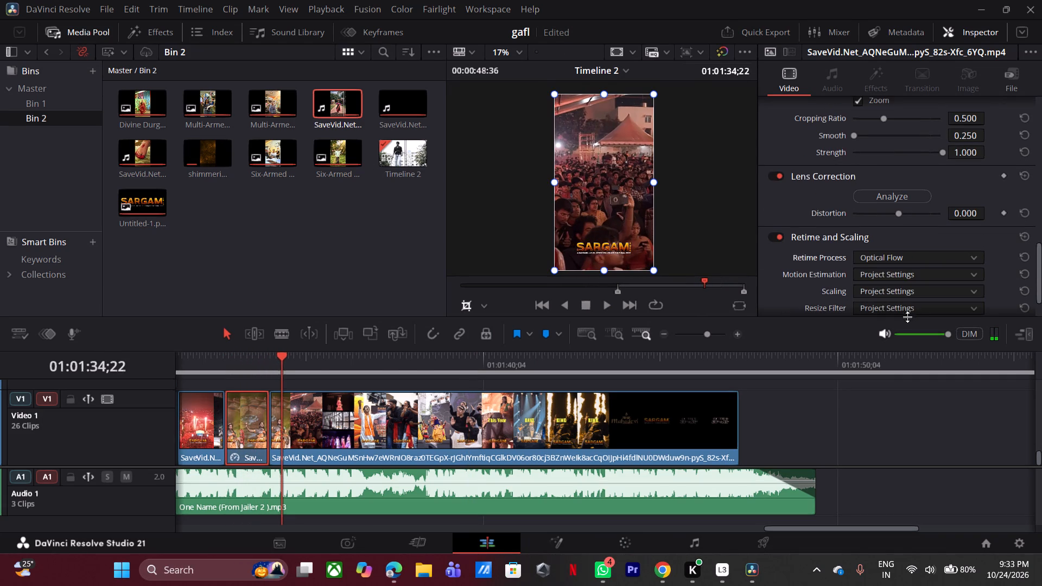
Play back the edit through the final SaveVid clip, checking where the King shot gives way to the closing titles.
left_click(668, 333)
left_click(338, 368)
key("space")
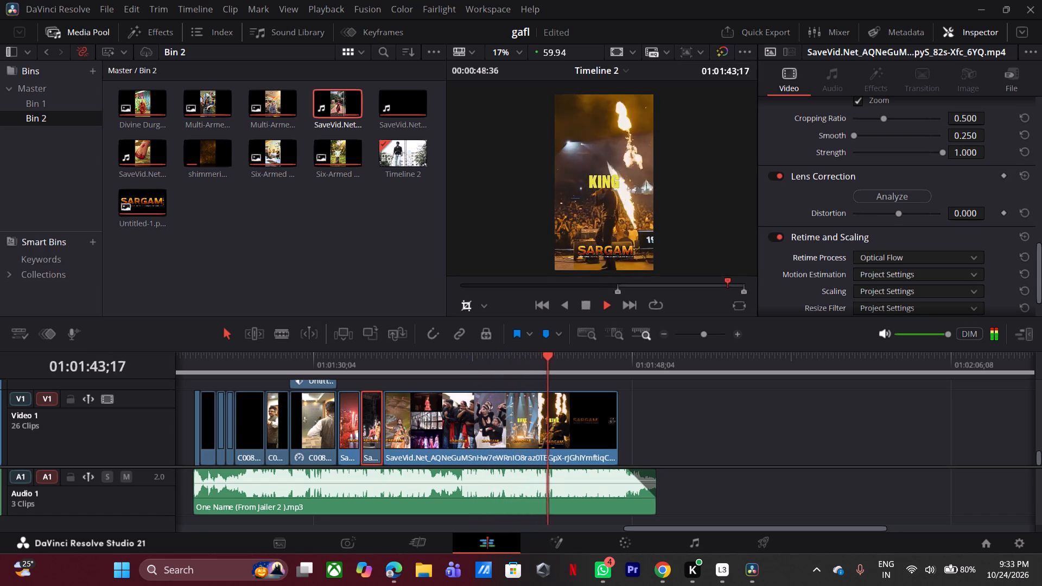
left_click(488, 361)
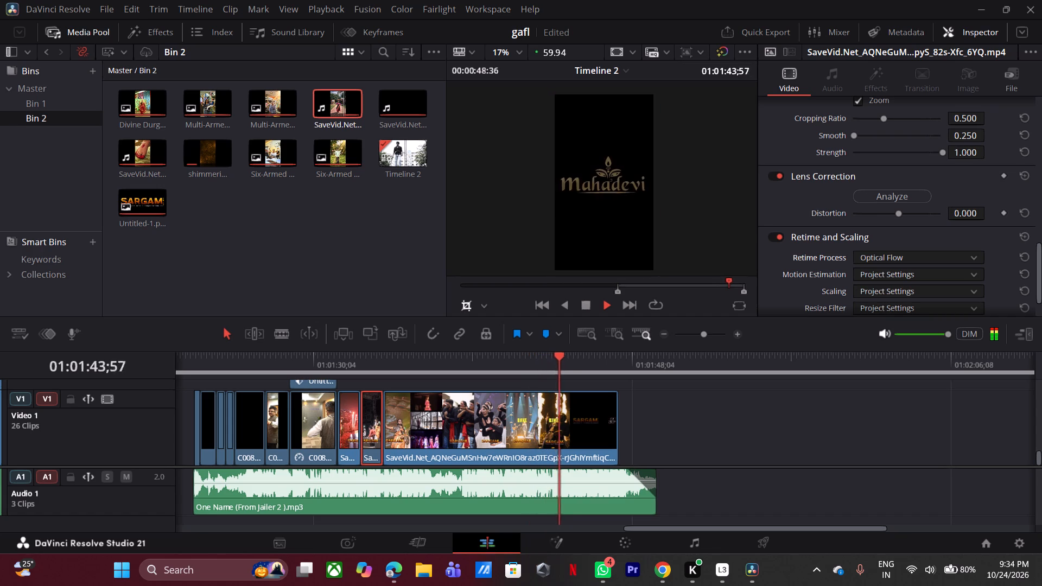
key("space")
Split the last SaveVid clip on Video 1 at 01:01:43;02, during the King flame shot.
left_click(537, 361)
key("space")
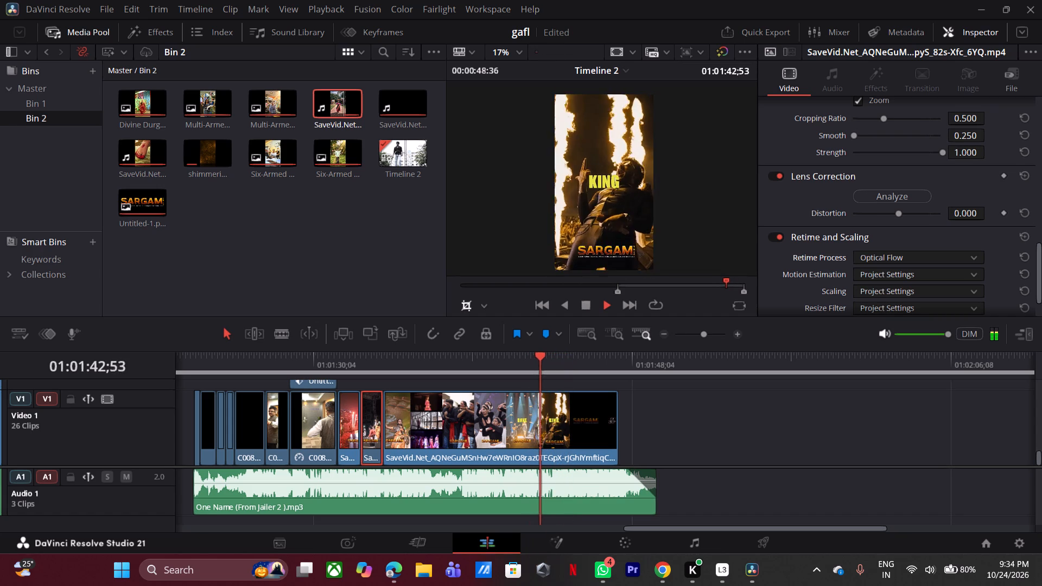
key("space")
key("Left")
key("Left")
key("Left")
key("Left")
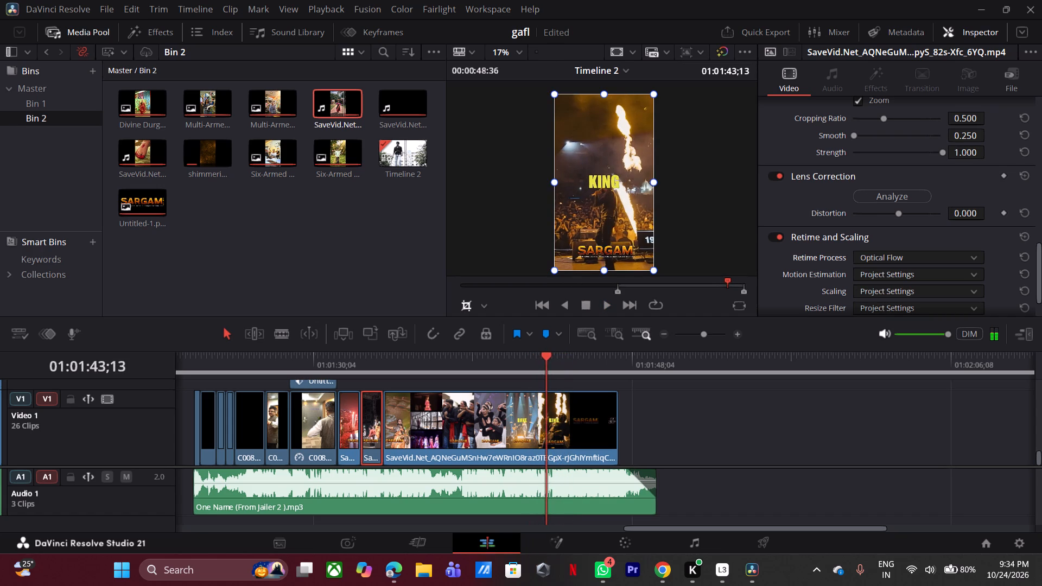
key("Left")
key("Left")
key("Left")
key("Left")
key("Left")
key("Left")
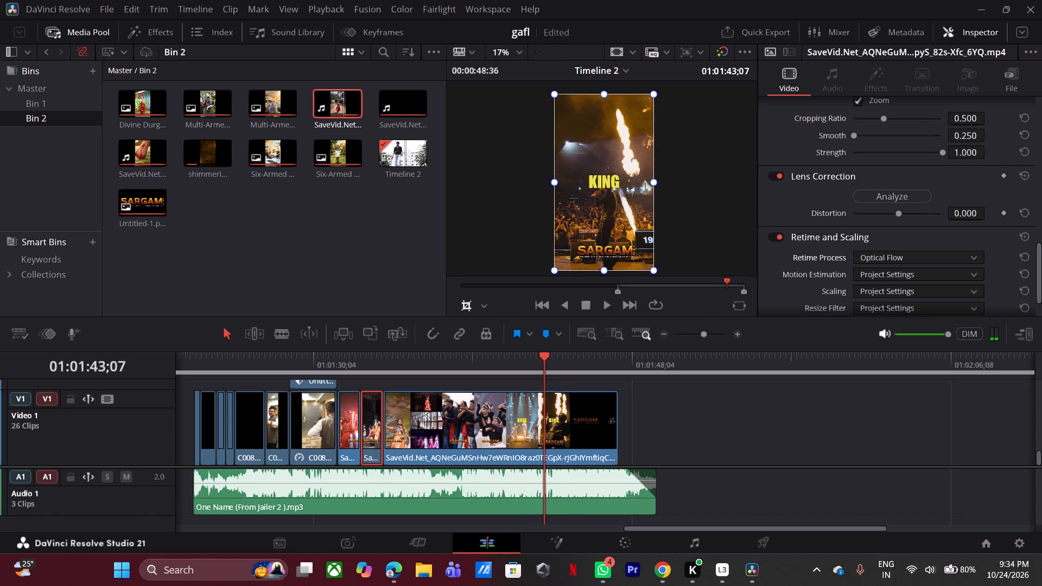
key("Left")
key("Left")
key("Left")
key("Left")
key("Left")
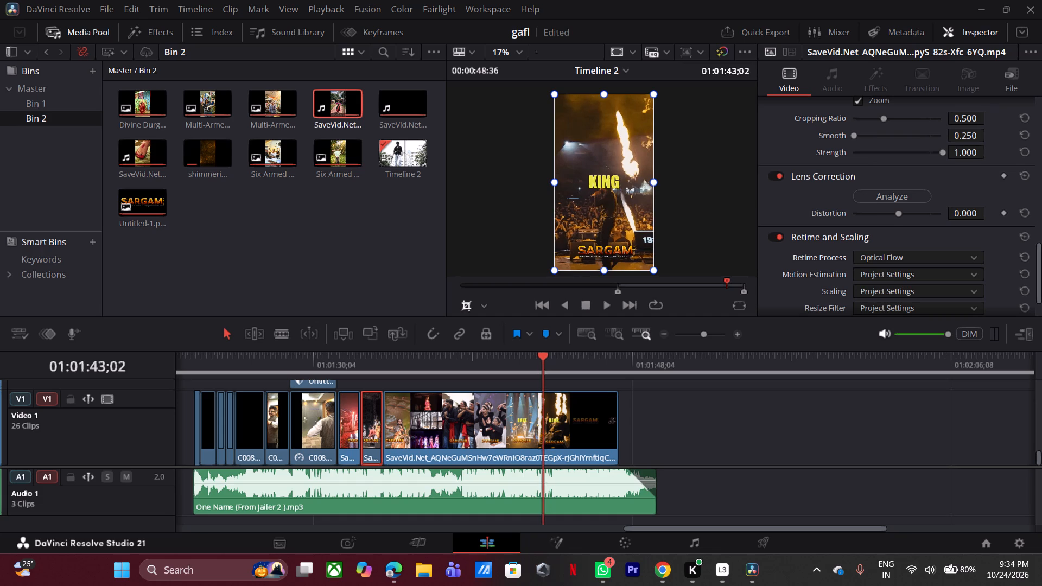
key("Left")
double_click(739, 335)
key("Right")
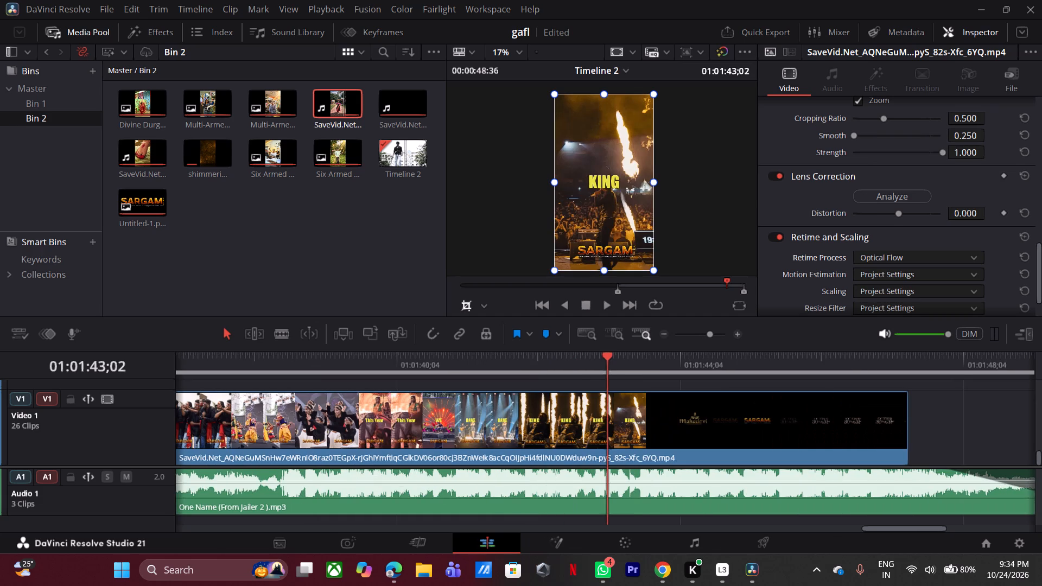
left_click(701, 425)
key("ctrl+b")
Reduce the clip speed of the section after the 01:01:43;02 cut and set its Retime Process to Optical Flow.
left_click(698, 425)
right_click(698, 425)
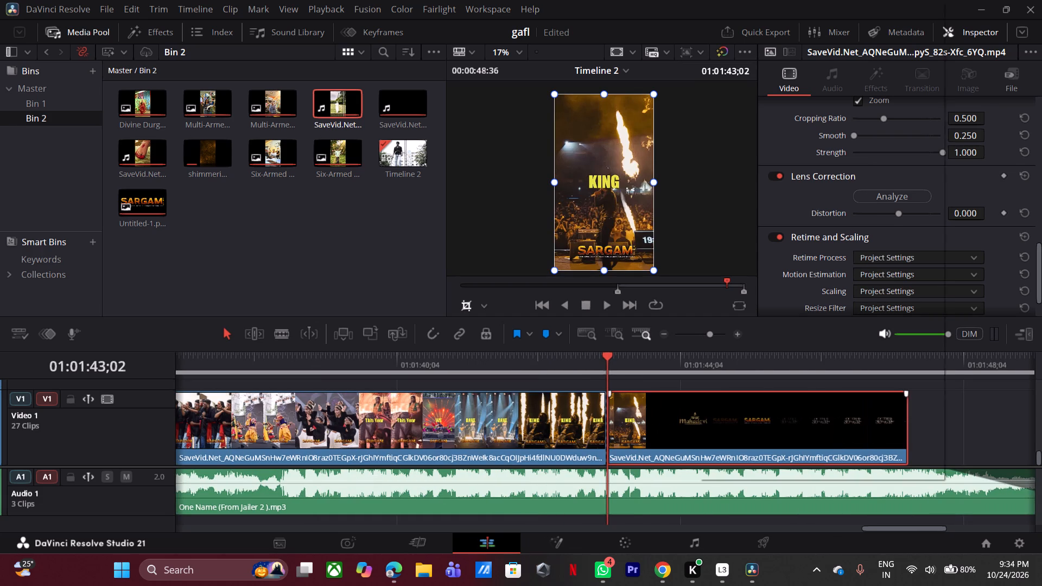
left_click(764, 244)
left_click_drag(731, 222, 718, 226)
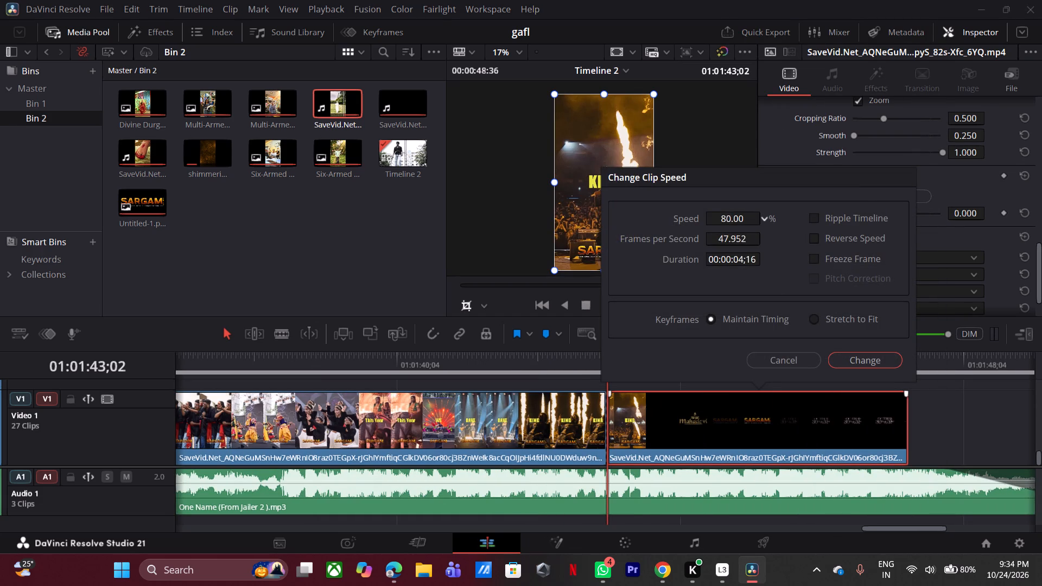
left_click_drag(718, 226, 709, 231)
left_click(877, 358)
left_click(902, 258)
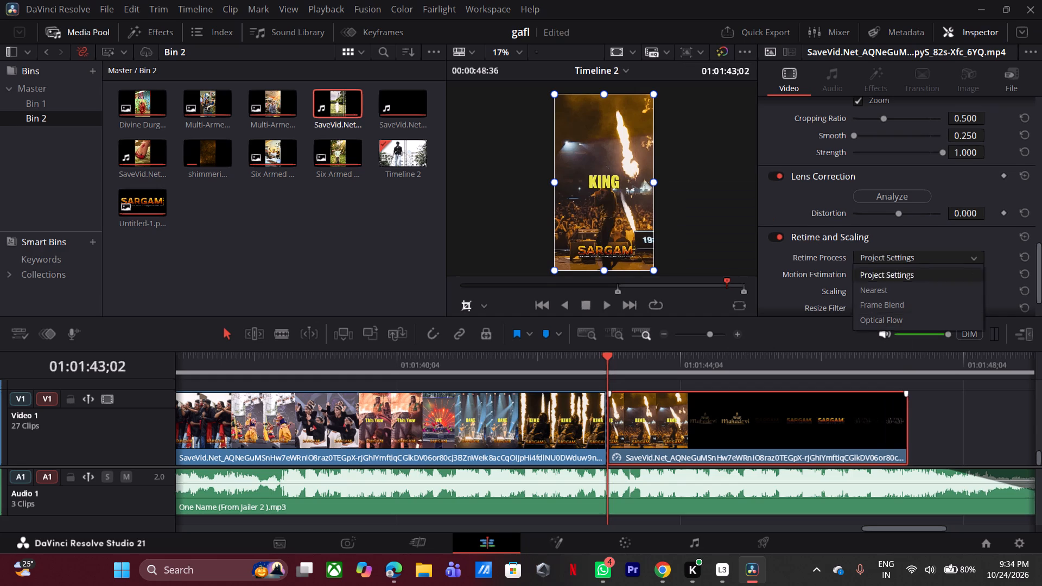
left_click(900, 318)
Extend the end of the slowed closing section to about 01:01:48;04.
left_click_drag(906, 421, 963, 424)
Play back the cut into the slowed closing section and check when the King shot fades into the Mahadevi title.
key("space")
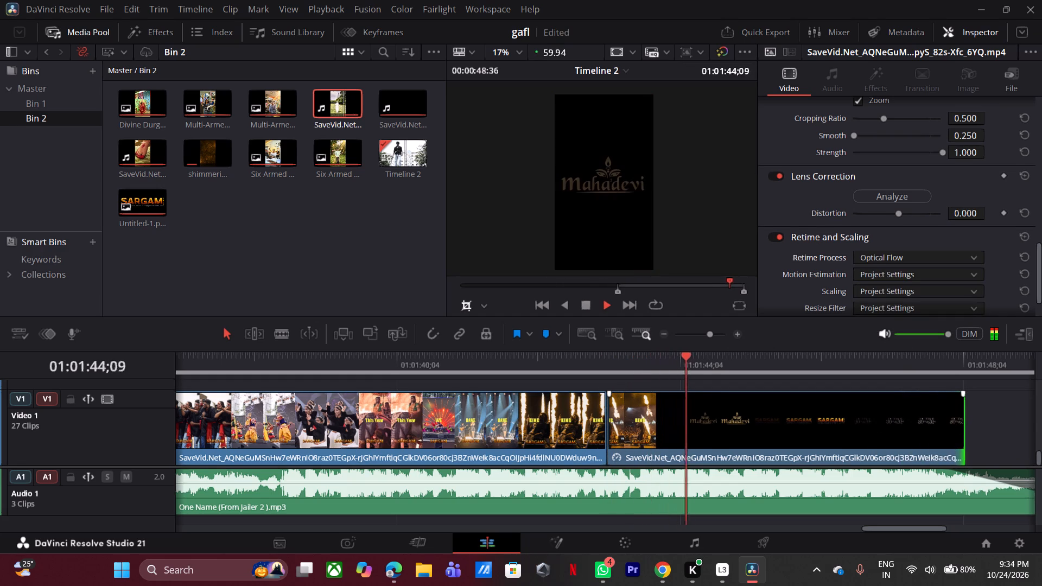
left_click(509, 372)
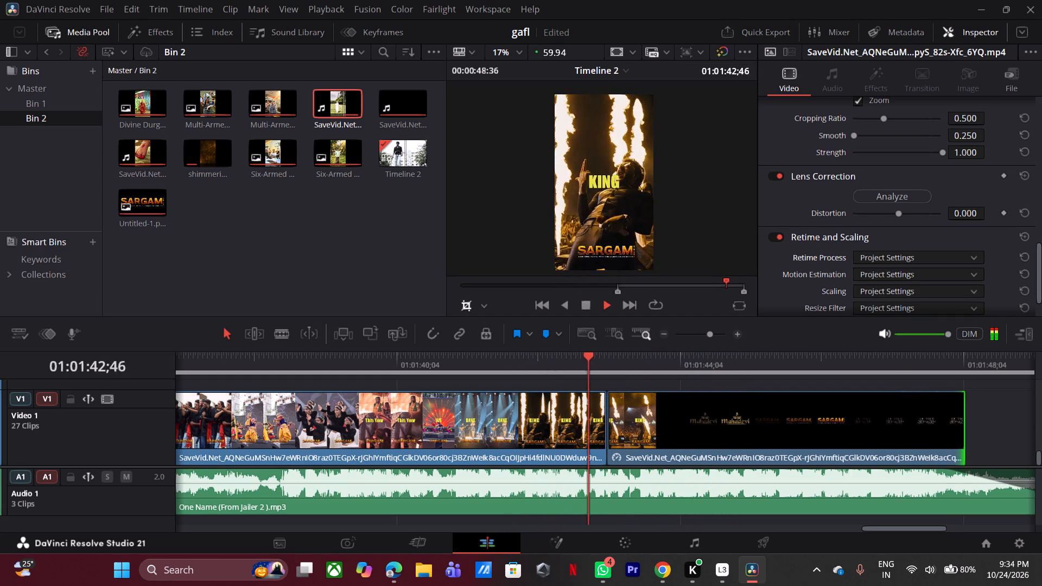
key("space")
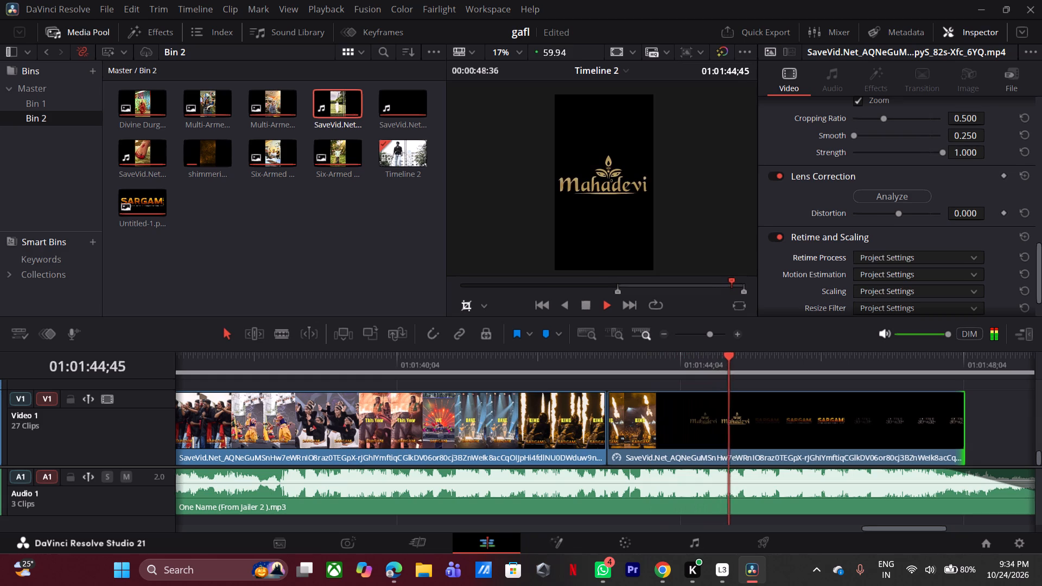
left_click(541, 368)
key("space")
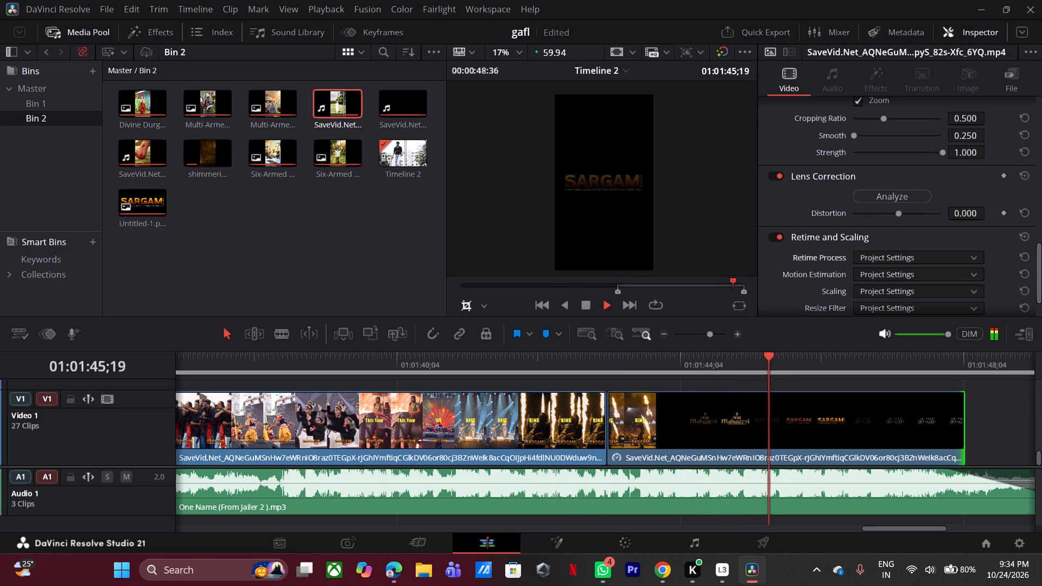
left_click(611, 365)
key("space")
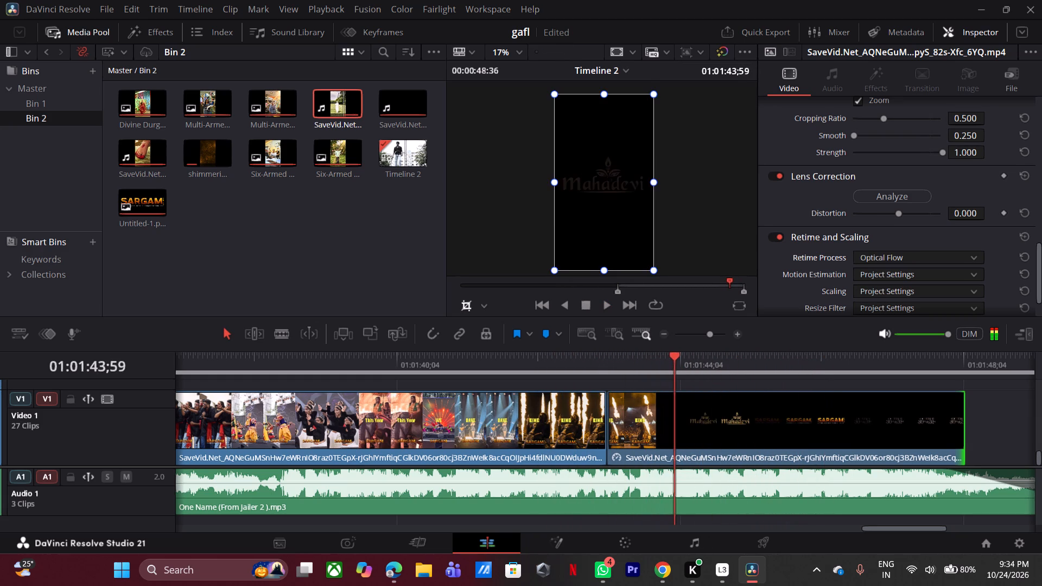
left_click_drag(654, 368, 664, 368)
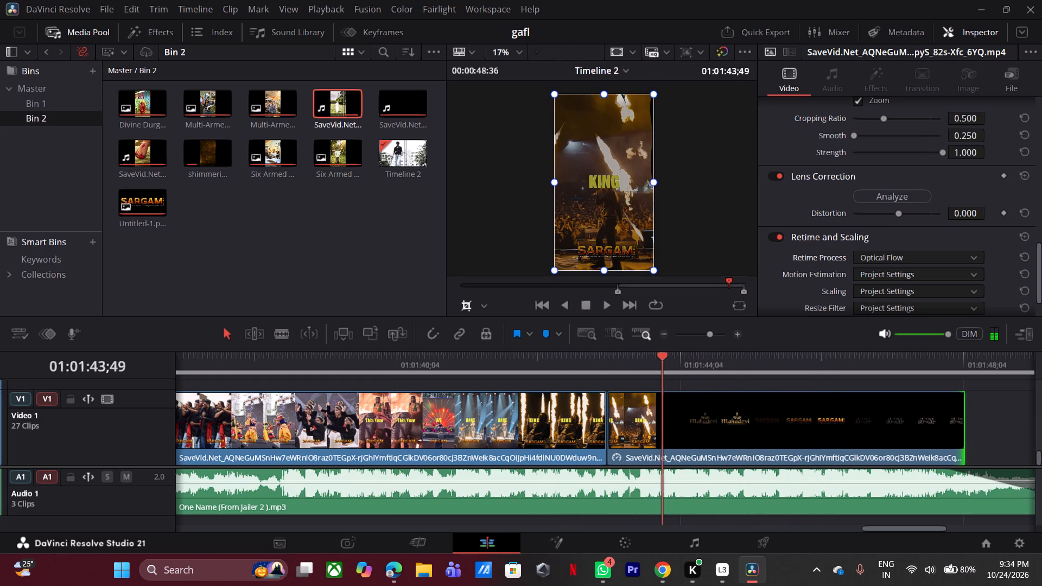
left_click_drag(664, 368, 663, 368)
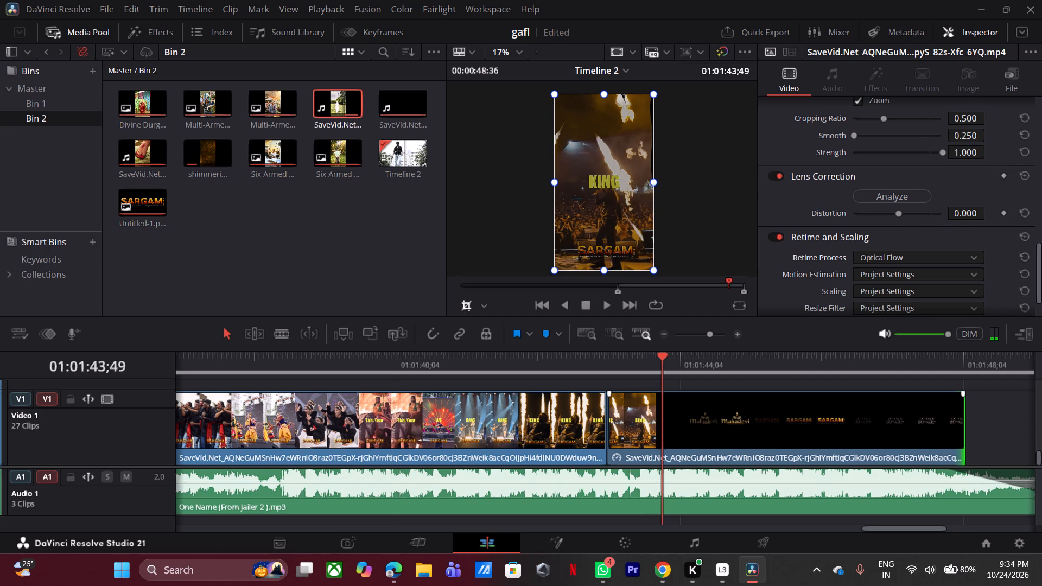
Lower the clip speed of the closing section further and return the playhead to the cut at its start.
right_click(675, 408)
left_click(759, 249)
left_click_drag(772, 216, 761, 221)
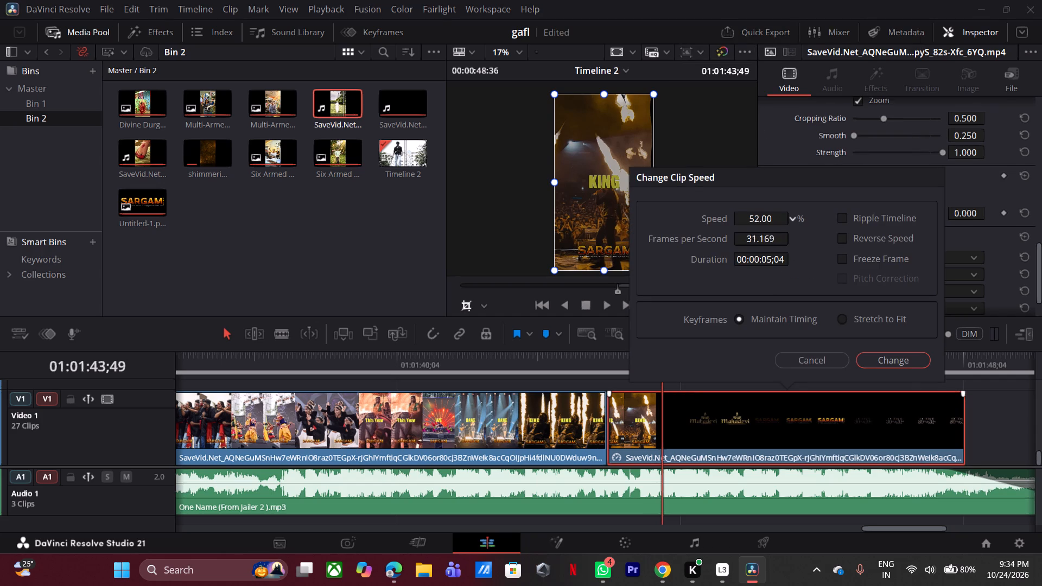
left_click_drag(761, 221, 748, 232)
left_click(872, 358)
left_click(607, 367)
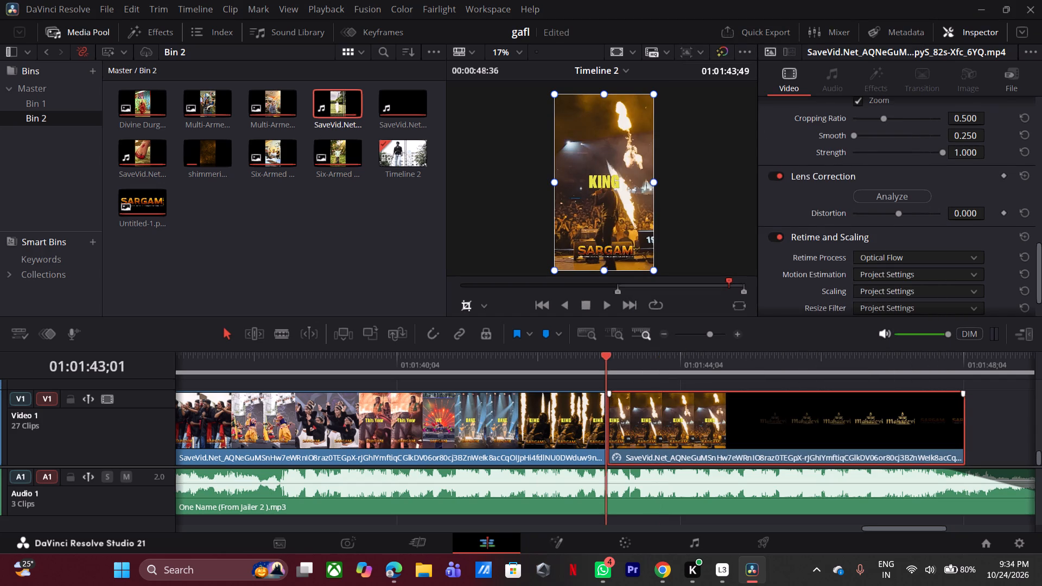
Play the slowed closing section up to the SARGAM title and extend the section's end to about 01:01:52.
key("space")
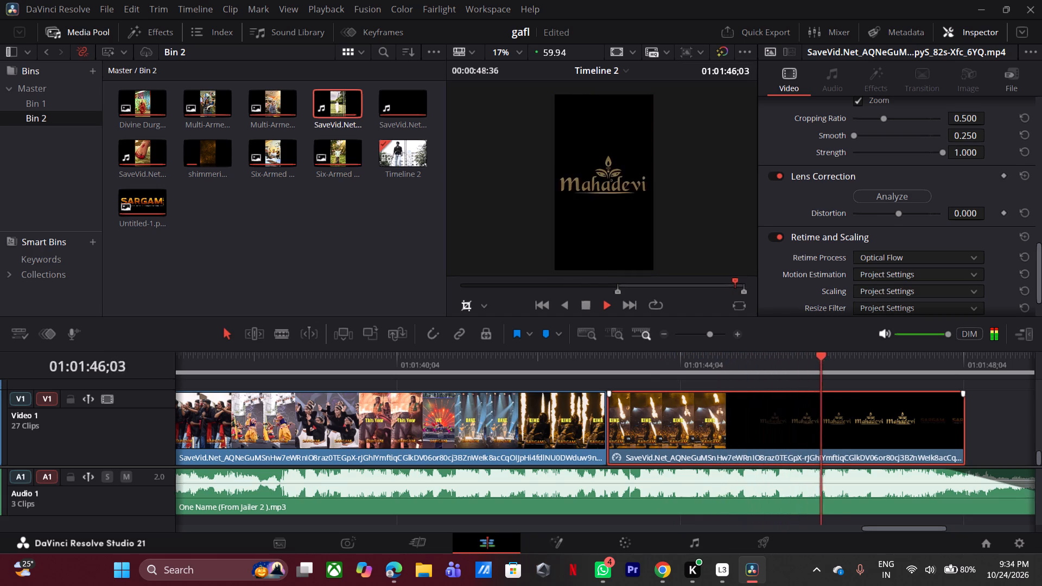
key("space")
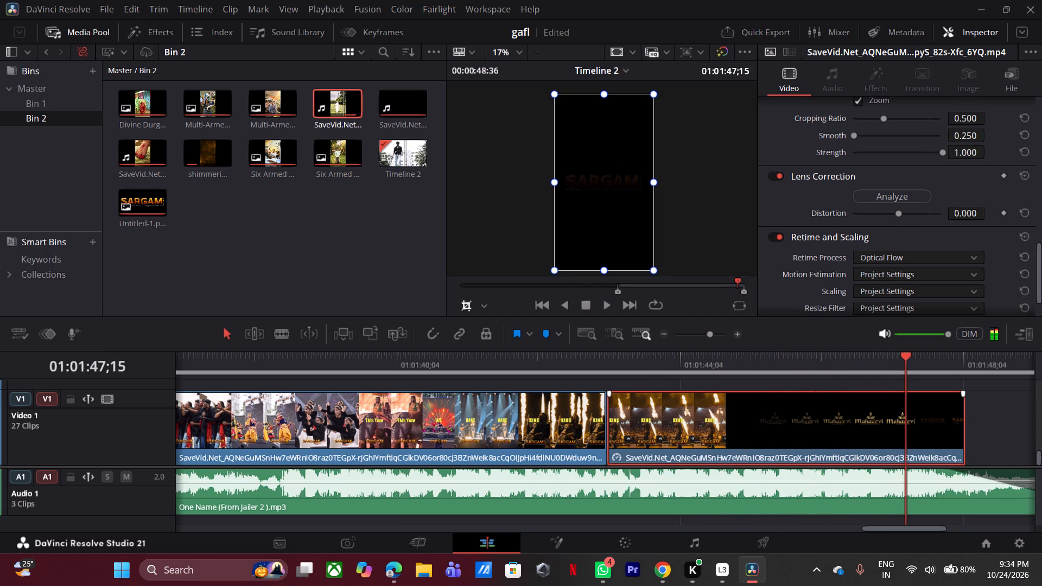
left_click_drag(965, 414, 910, 418)
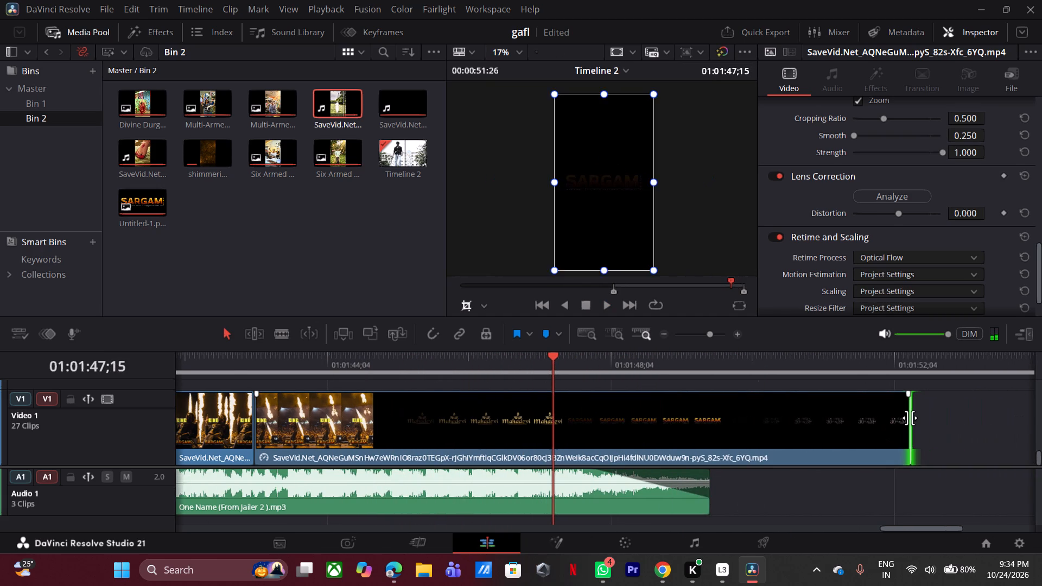
Extend the end of the One Name music clip to about 01:01:49;55 and play the SARGAM title against it.
key("space")
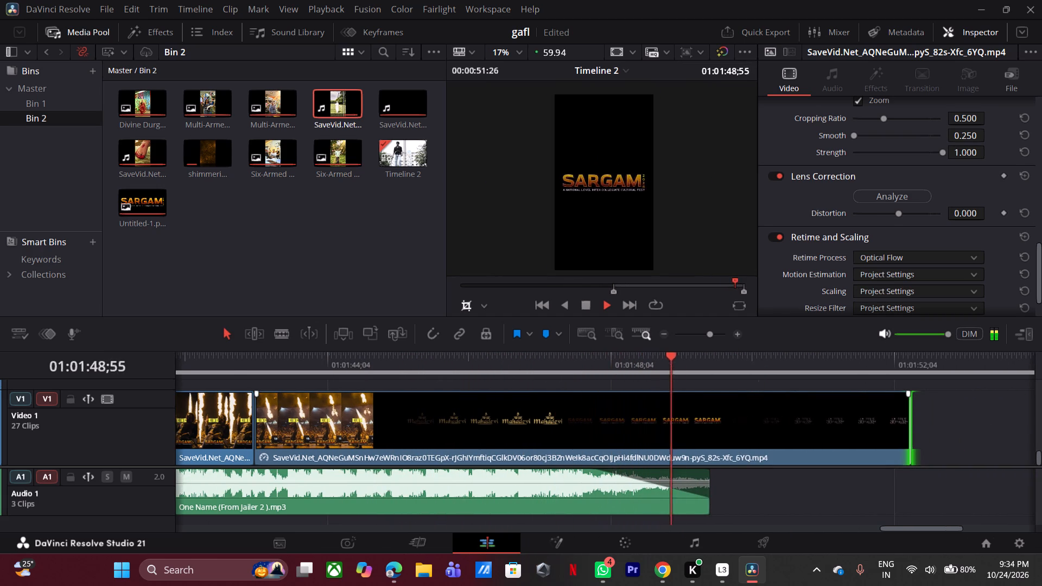
key("space")
key("Up")
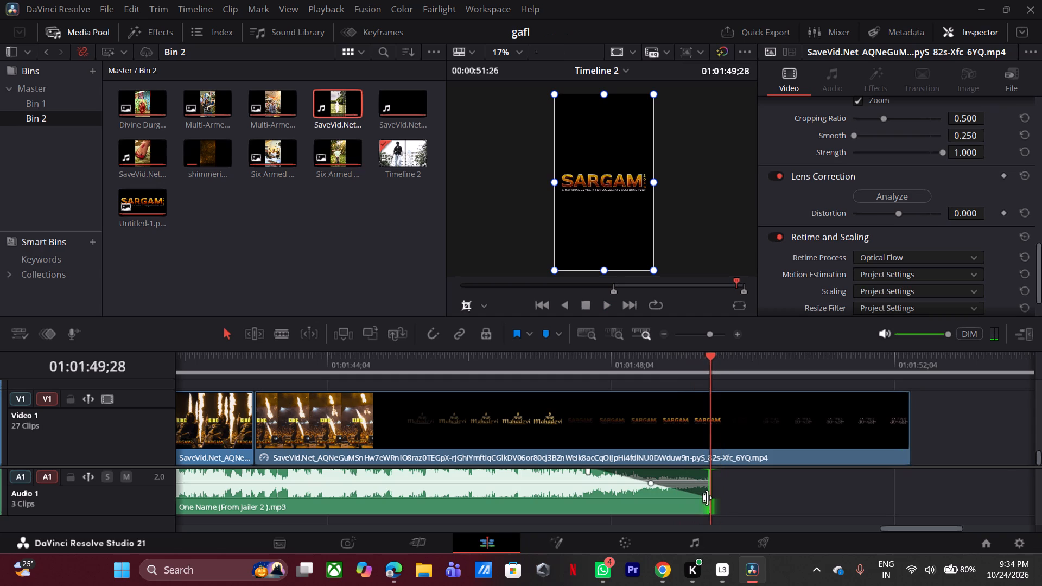
left_click_drag(707, 498, 742, 505)
left_click(584, 372)
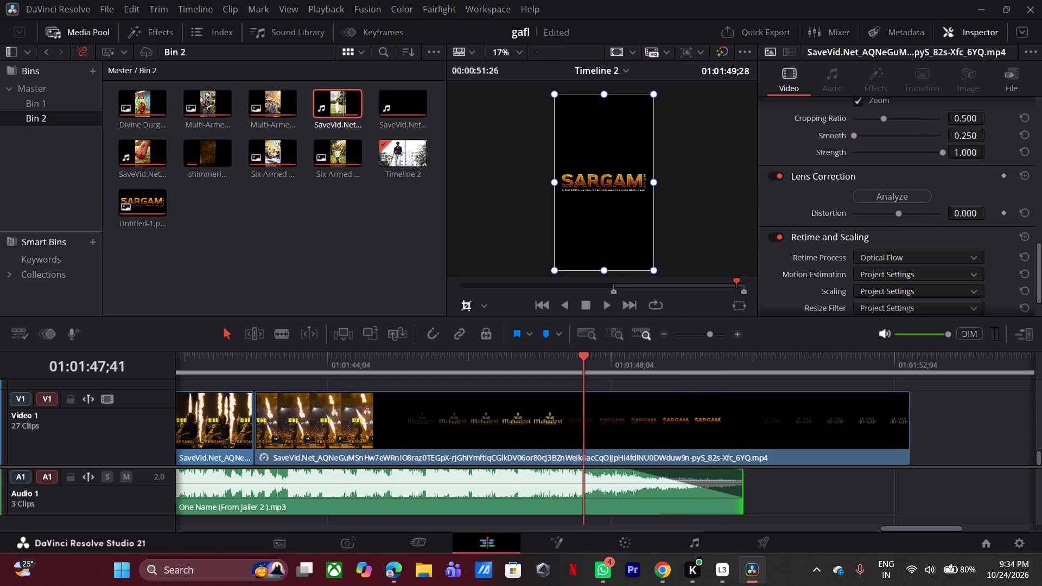
key("space")
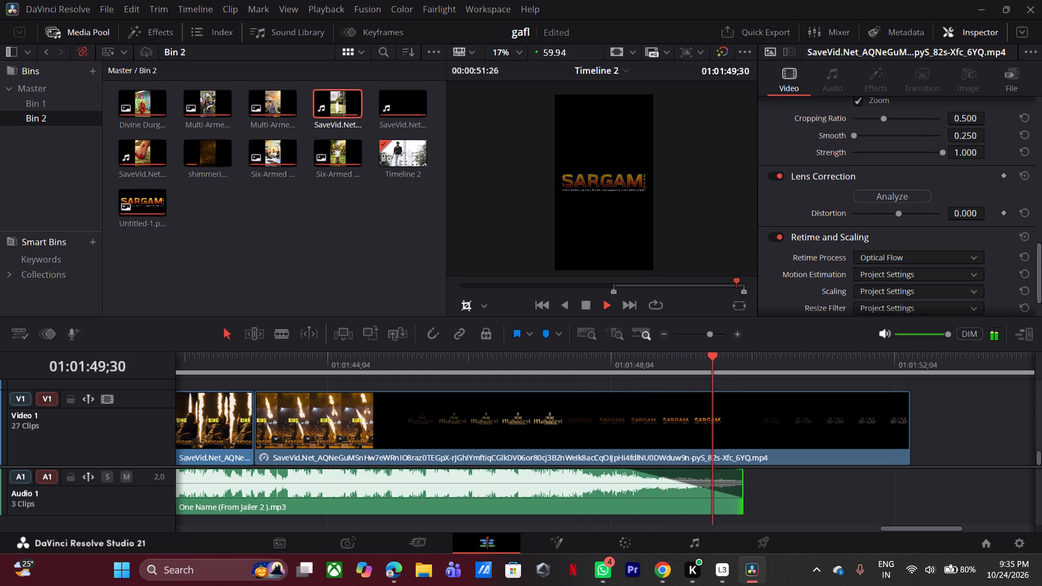
key("space")
Cut the closing section at 01:01:49;37 where the SARGAM title ends, trim the music to match, and delete the leftover video.
left_click_drag(633, 356, 692, 365)
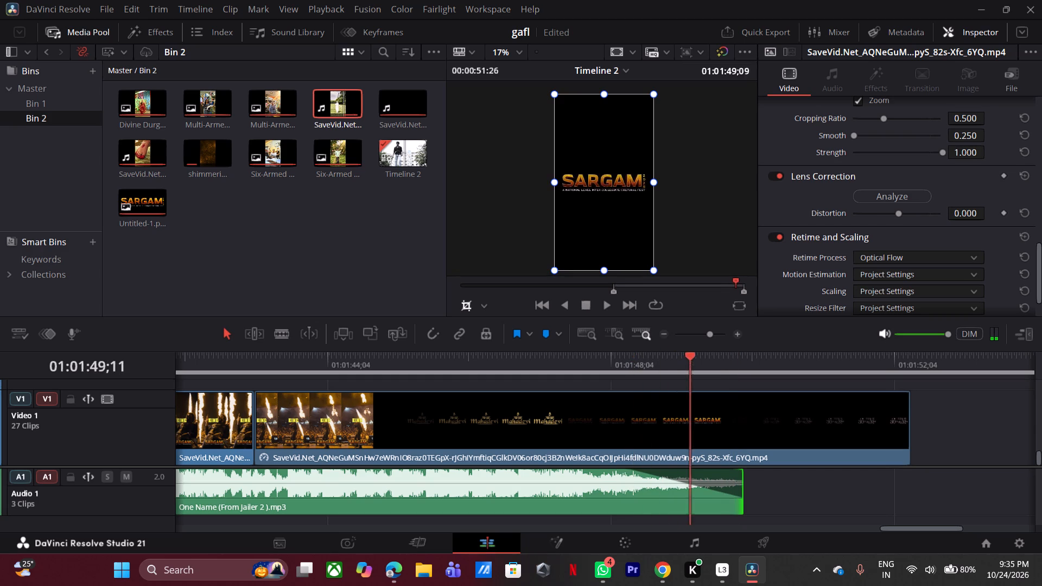
left_click_drag(692, 365, 721, 368)
left_click(734, 414)
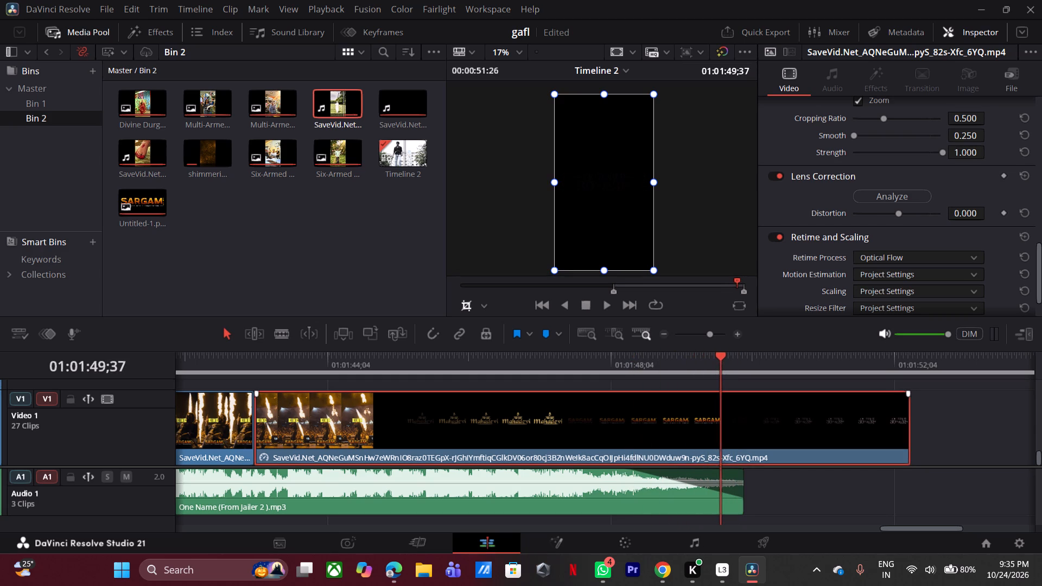
key("ctrl+b")
left_click_drag(741, 492, 718, 503)
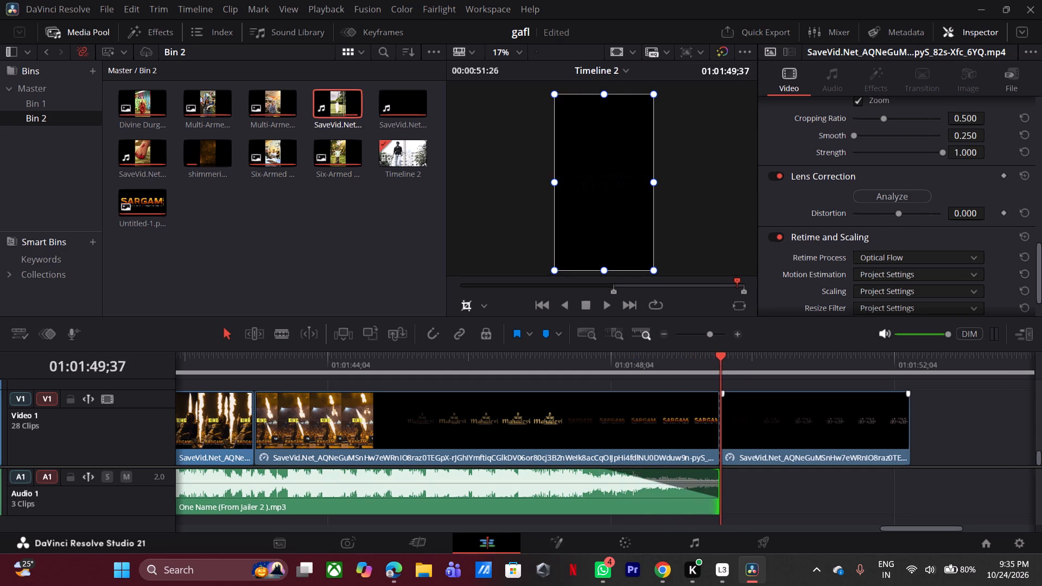
left_click(756, 437)
key("BackSpace")
Play the opening clips repeatedly from the start of the music to check how their cuts match the beats.
double_click(663, 332)
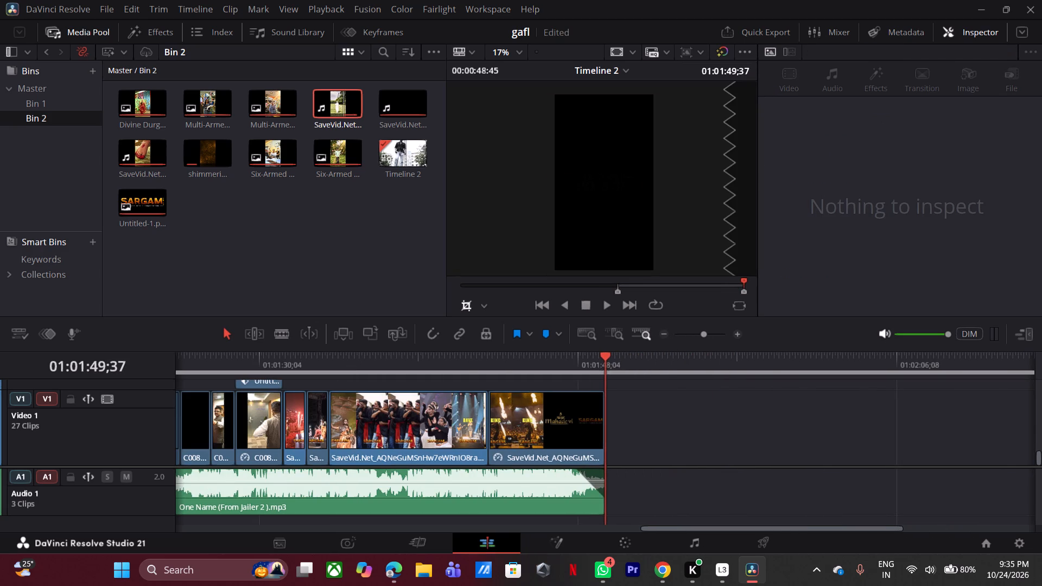
left_click(662, 337)
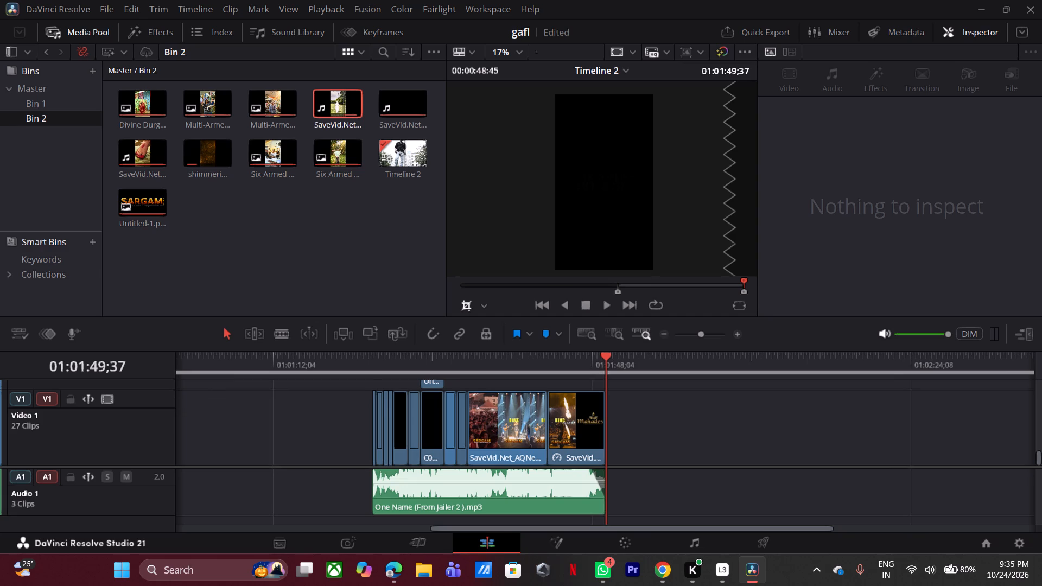
left_click(372, 365)
key("space")
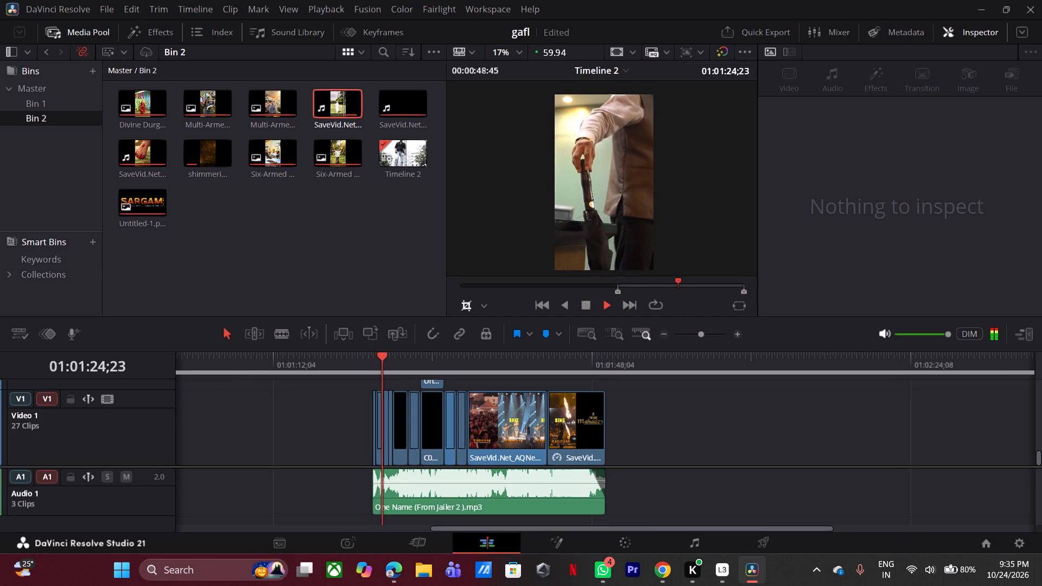
left_click(372, 365)
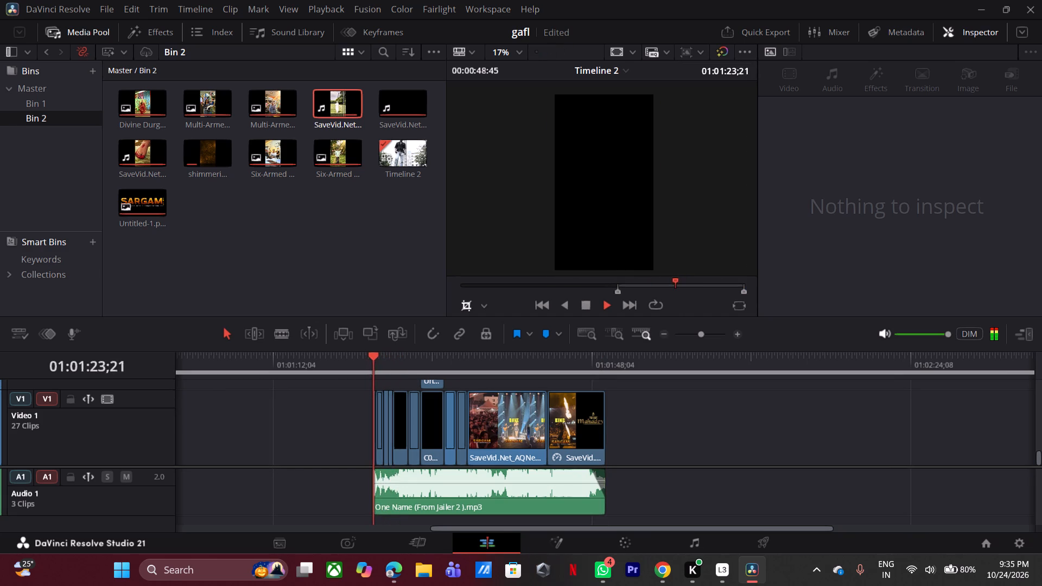
double_click(738, 333)
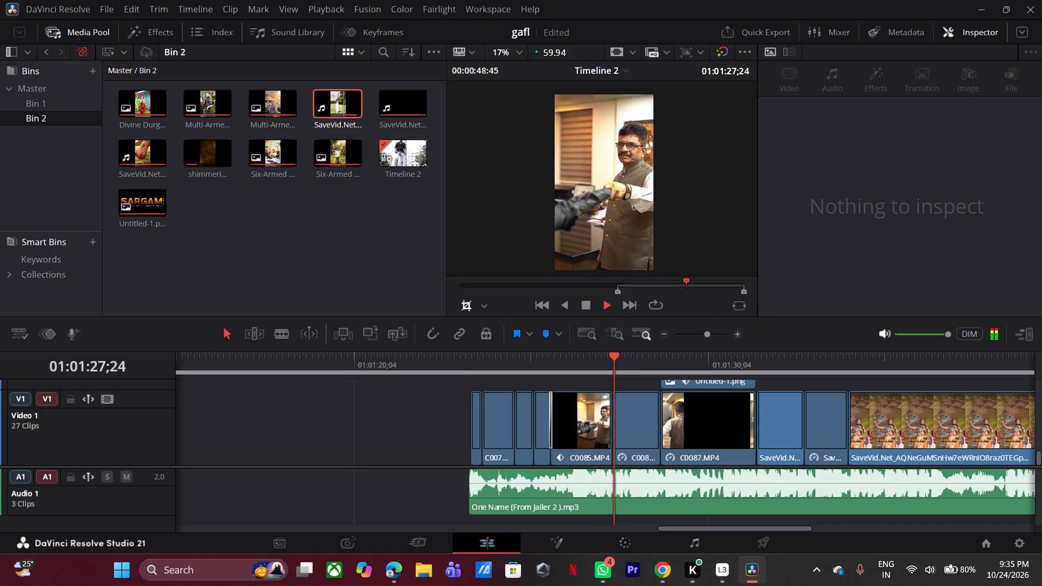
left_click(467, 364)
key("space")
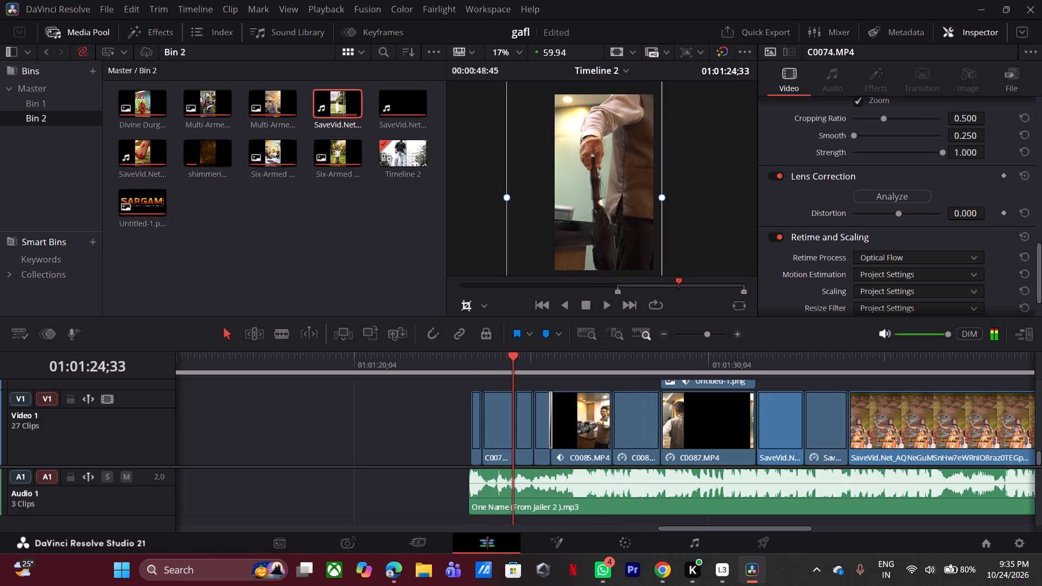
double_click(741, 335)
key("space")
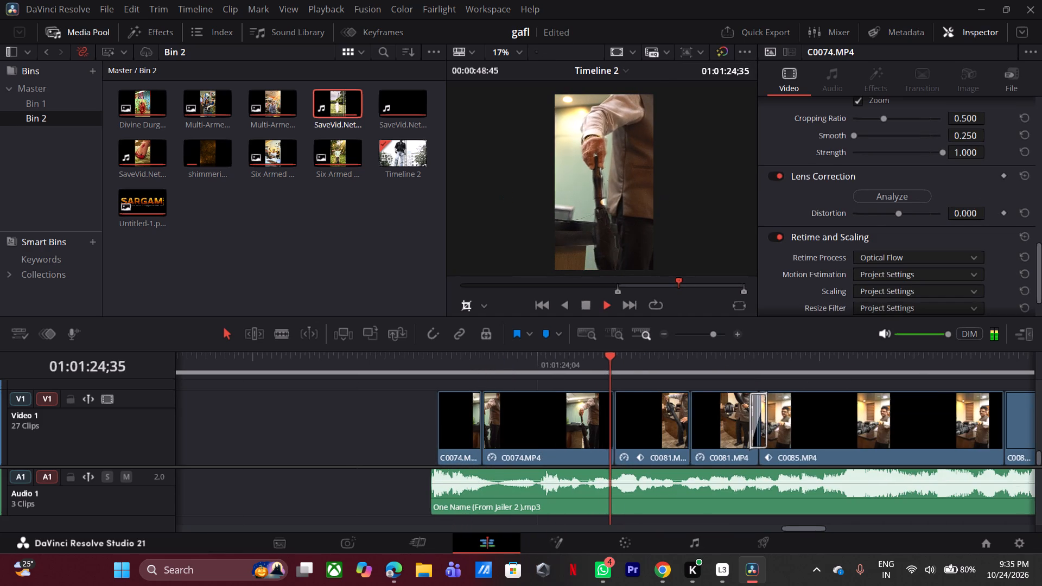
key("space")
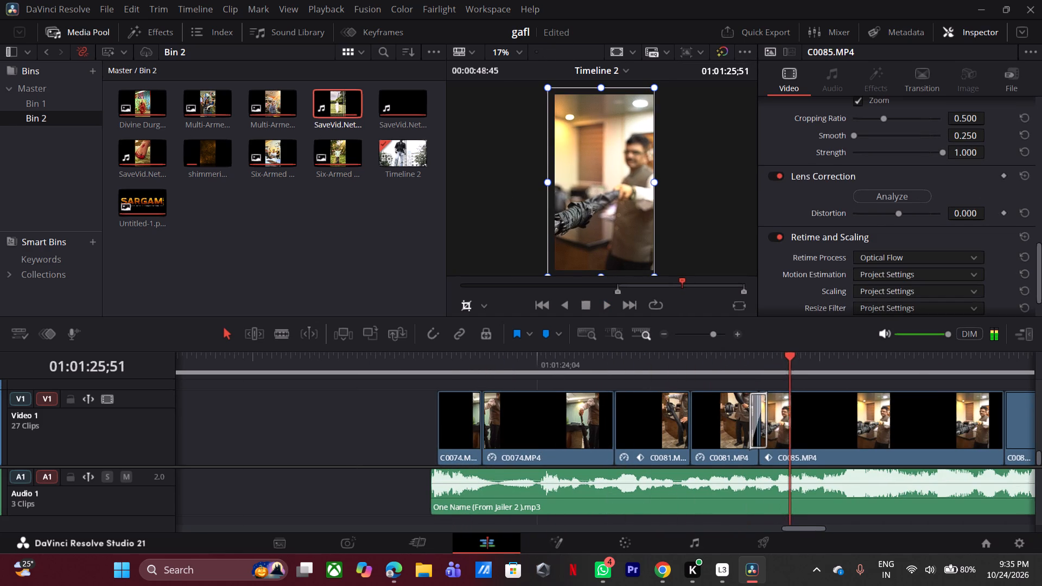
left_click(451, 360)
key("space")
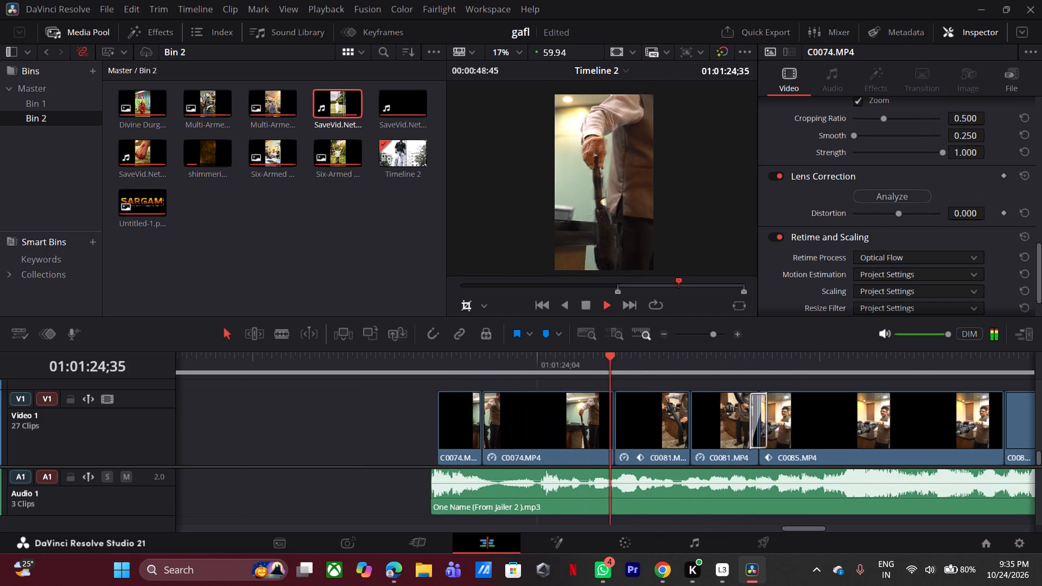
key("space")
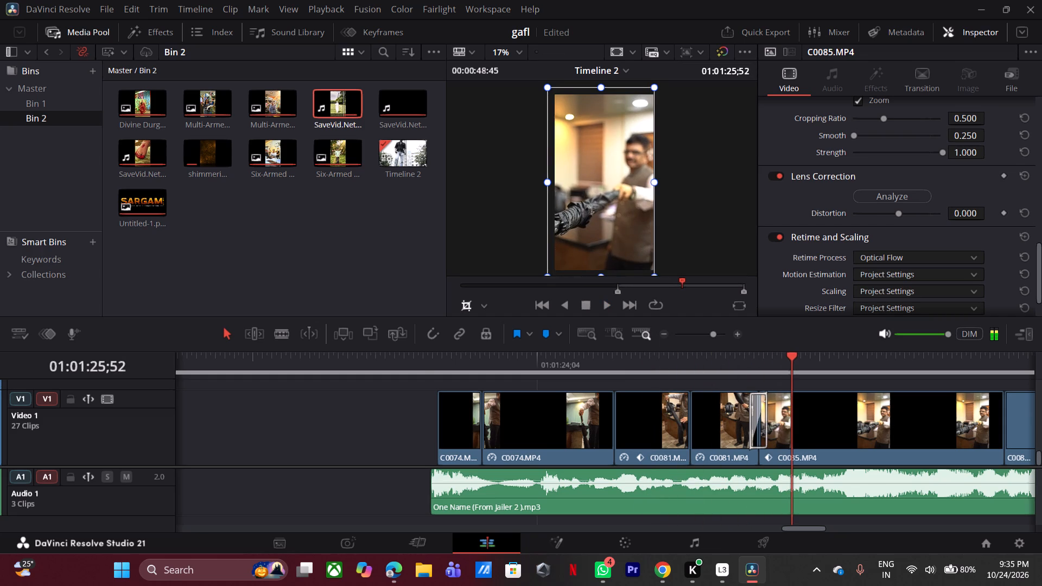
left_click(424, 360)
key("space")
key("space")
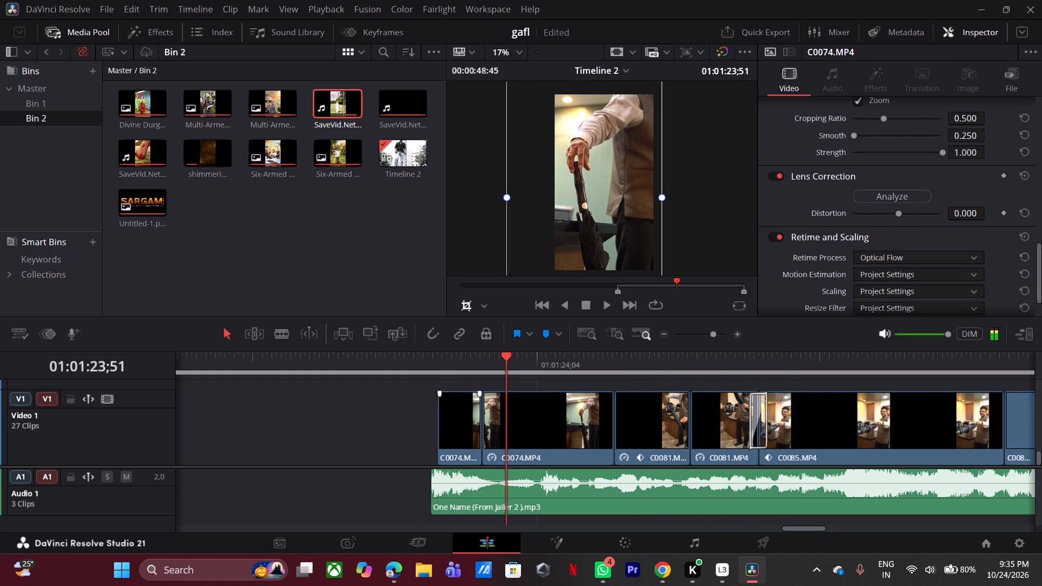
Shift the five opening clips, from the first C0074 to the first C0085, earlier to the start of the music.
left_click_drag(454, 383, 796, 432)
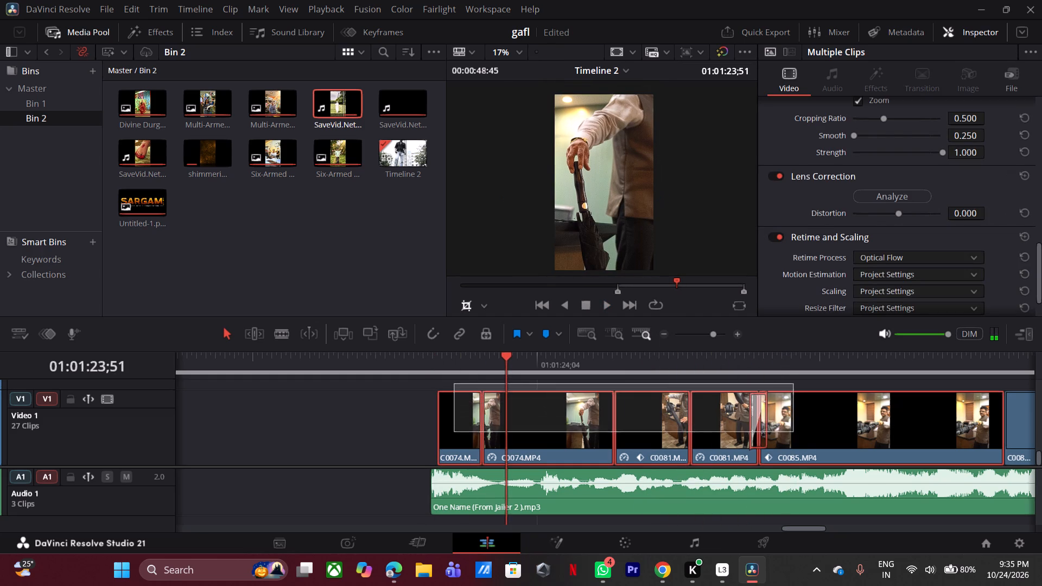
left_click_drag(796, 432, 797, 432)
left_click_drag(804, 433, 797, 439)
Play the shifted opening clips from the start to check their timing against the music and the following C0085 section.
left_click(427, 364)
key("space")
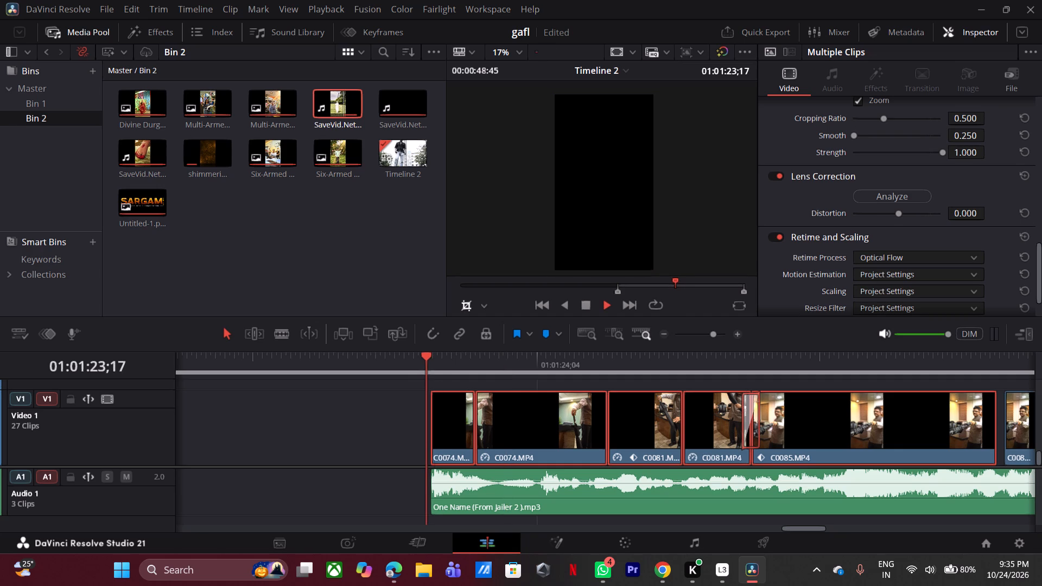
key("space")
key("space")
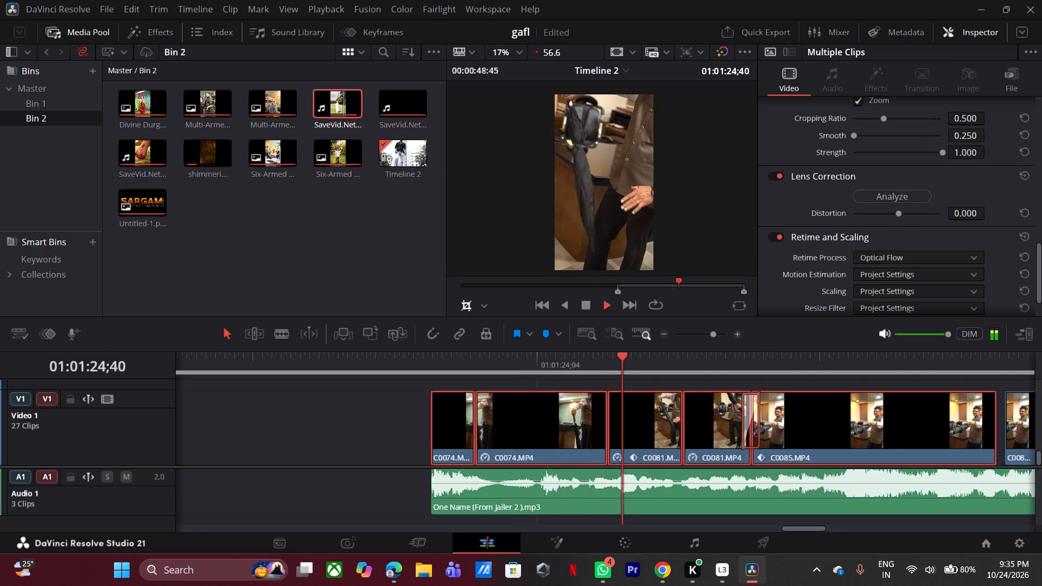
key("space")
key("space")
key("space")
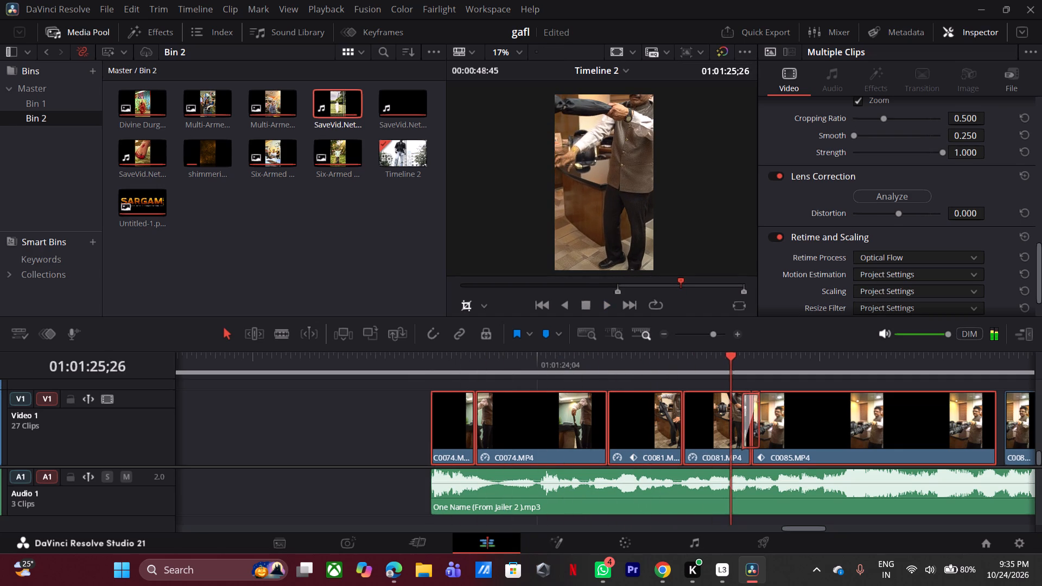
key("space")
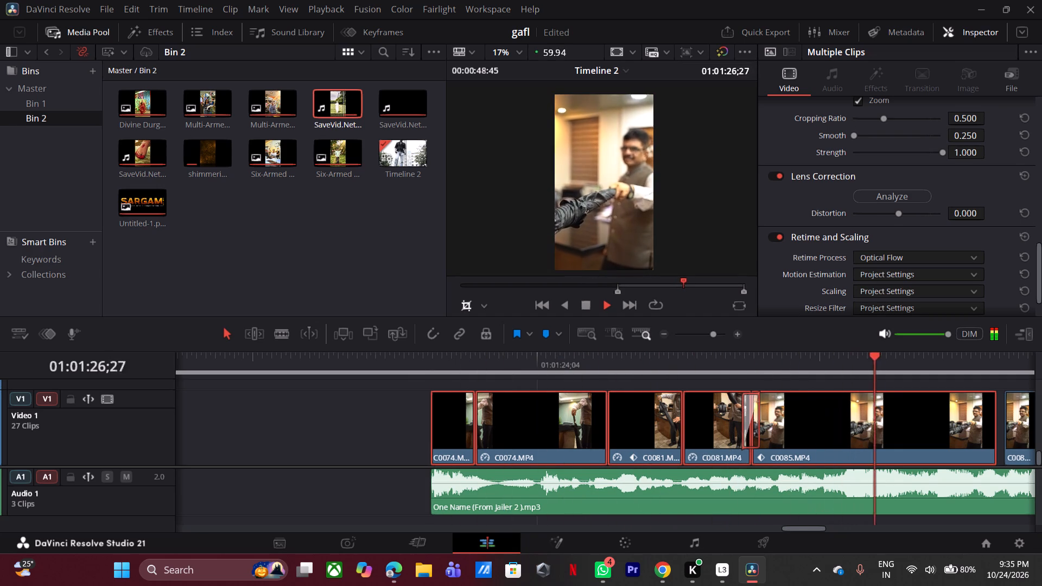
key("space")
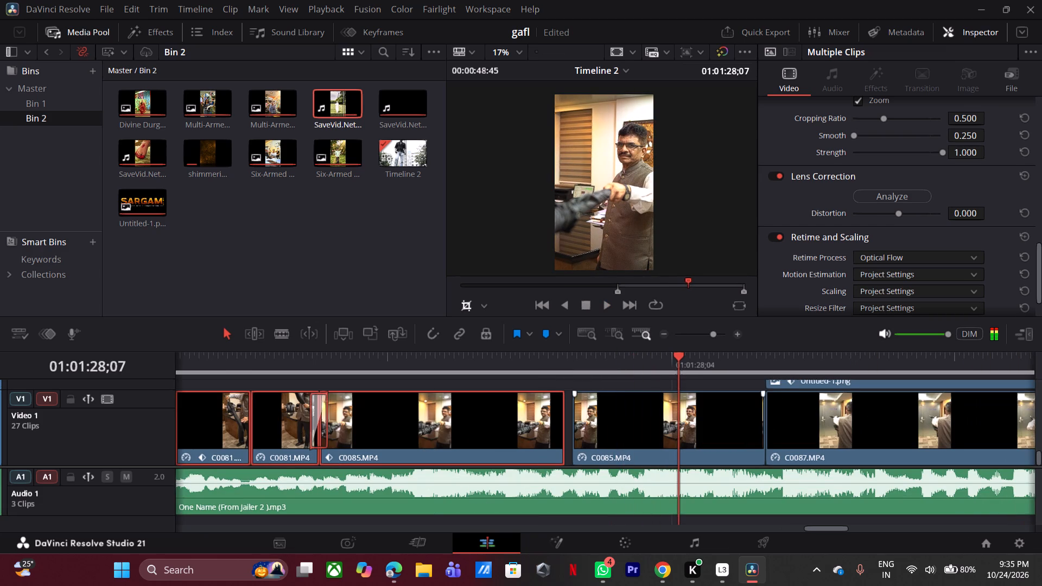
Extend the end of the first C0085 clip to meet the next C0085 clip and play through into C0087.
left_click_drag(562, 434, 572, 433)
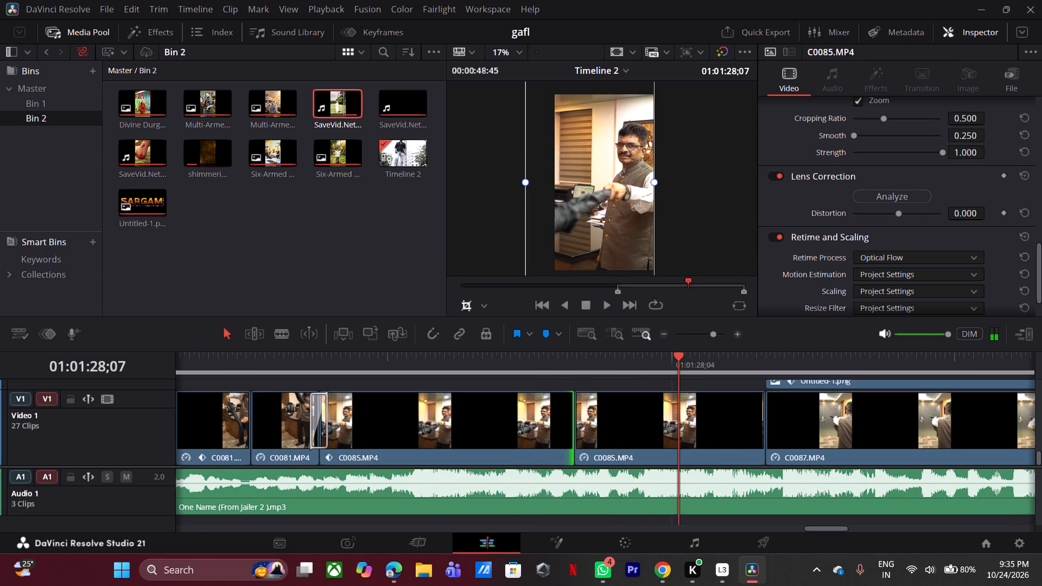
left_click(510, 372)
key("space")
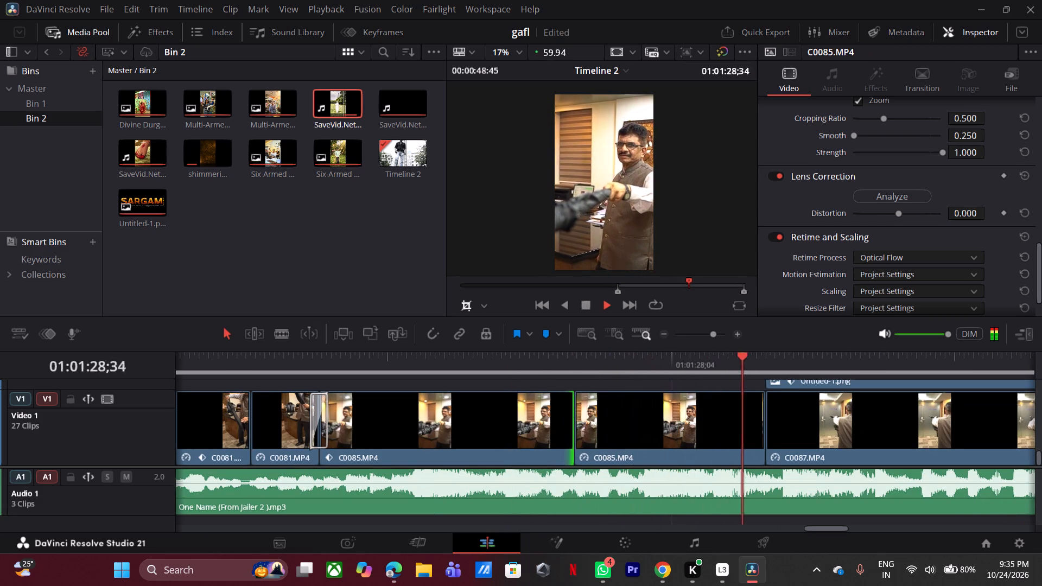
left_click(367, 365)
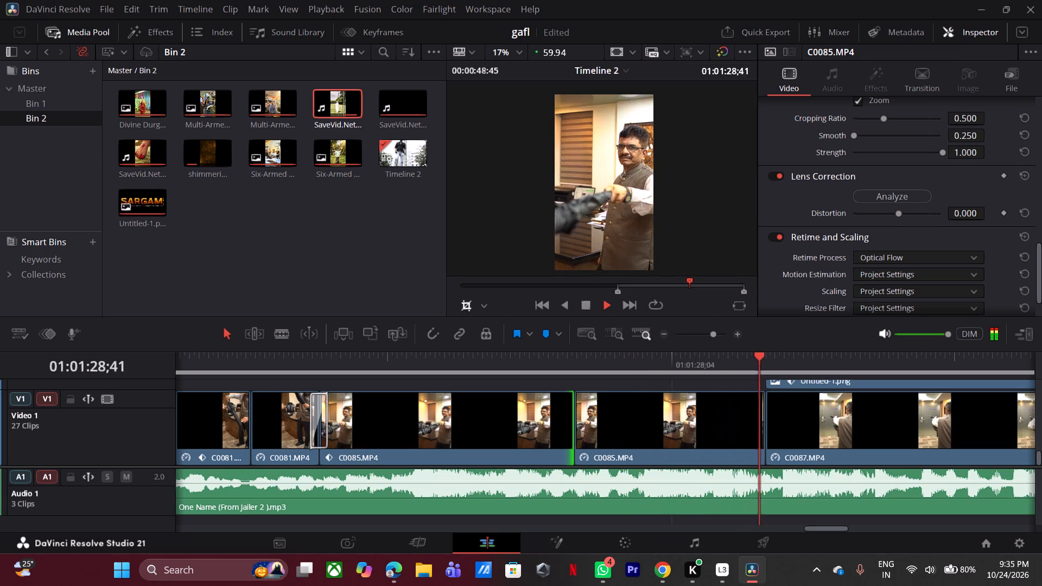
left_click(367, 365)
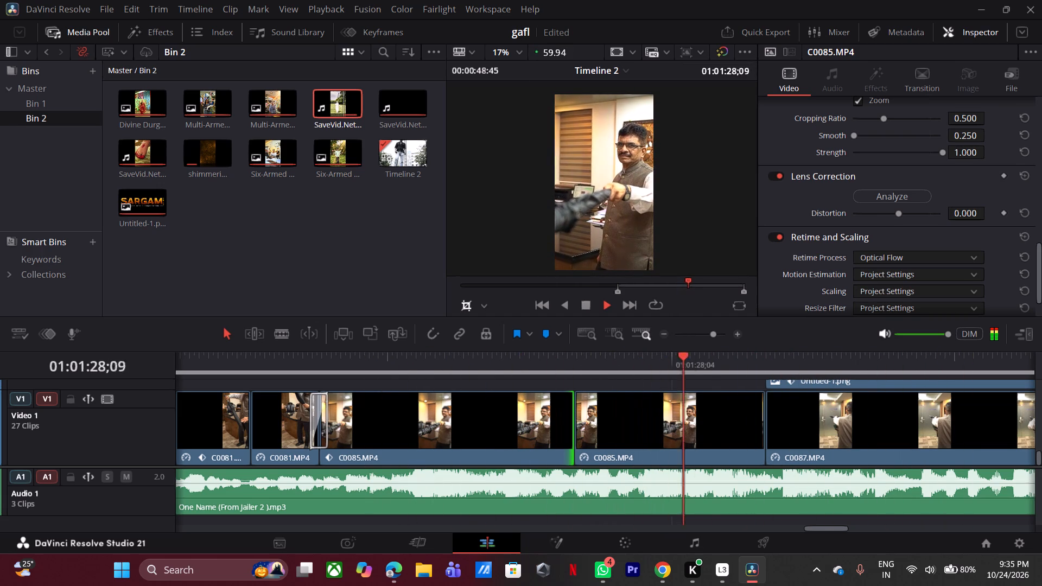
key("space")
Add a Camera Shake transition at the cut between C0085 and C0087 and shorten it to 14 frames.
left_click(169, 35)
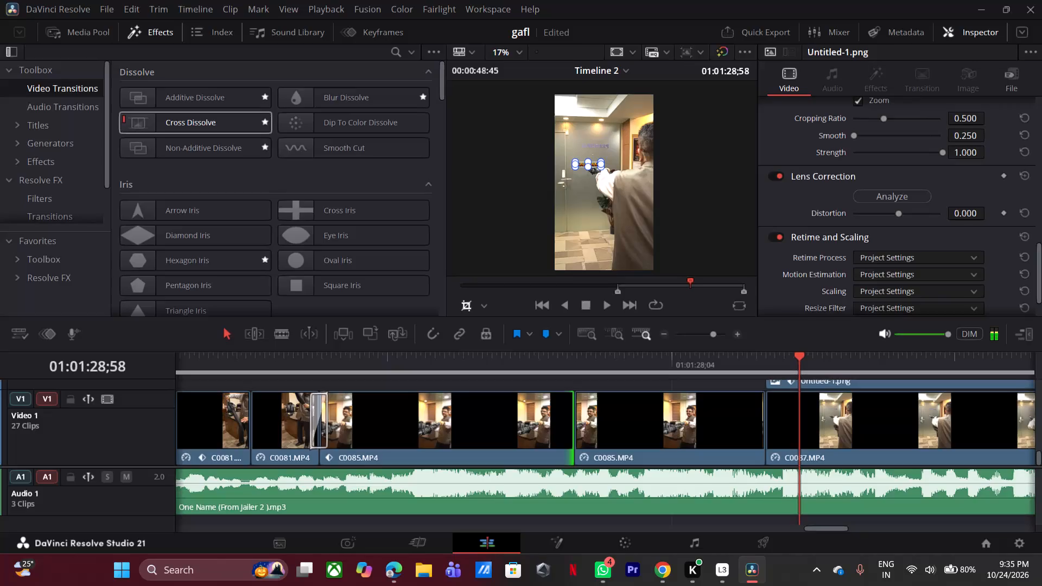
left_click_drag(443, 92, 441, 109)
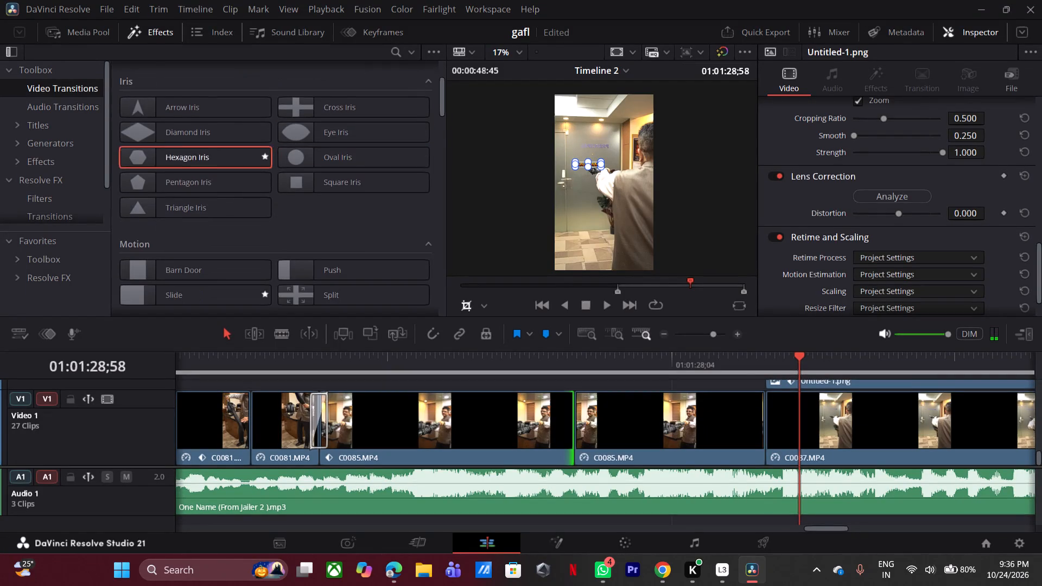
scroll(251, 220, "down", 14)
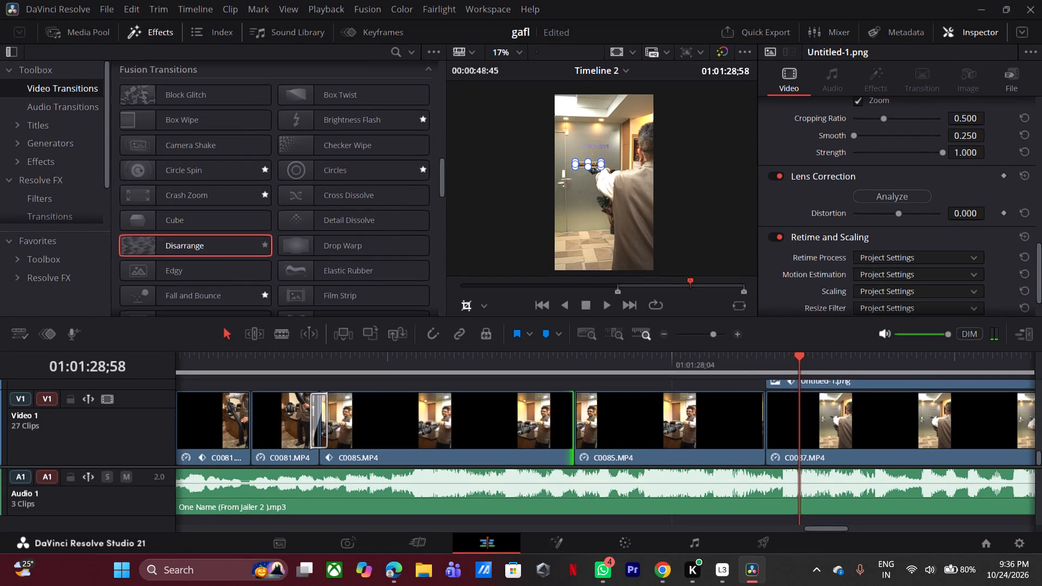
left_click_drag(230, 149, 770, 424)
left_click_drag(739, 423, 753, 434)
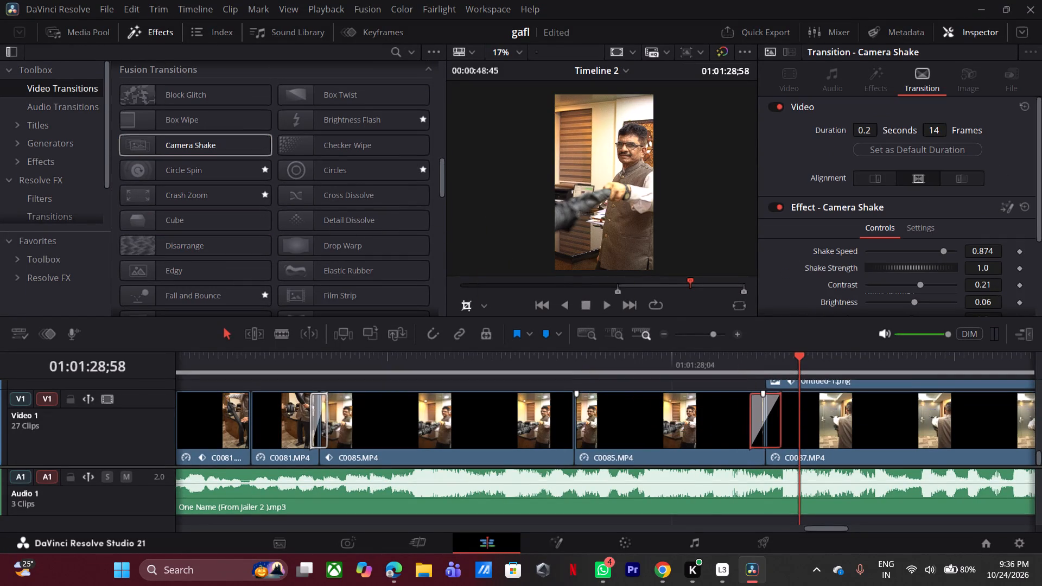
Play from the C0085–C0087 Camera Shake cut through the closing clips, and replay the start of the Sargam stage footage.
left_click(716, 351)
left_click(709, 362)
key("space")
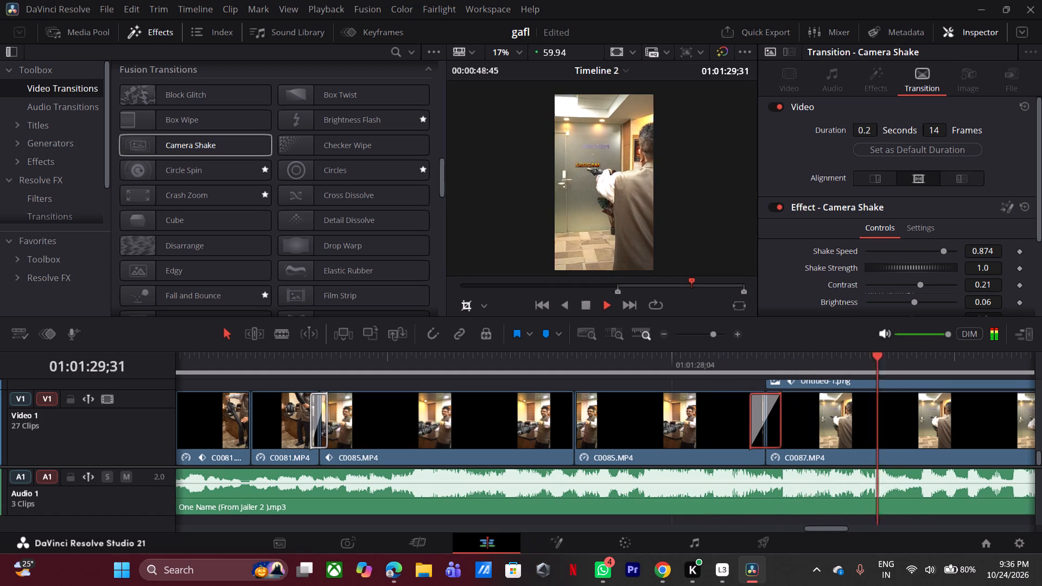
left_click(594, 362)
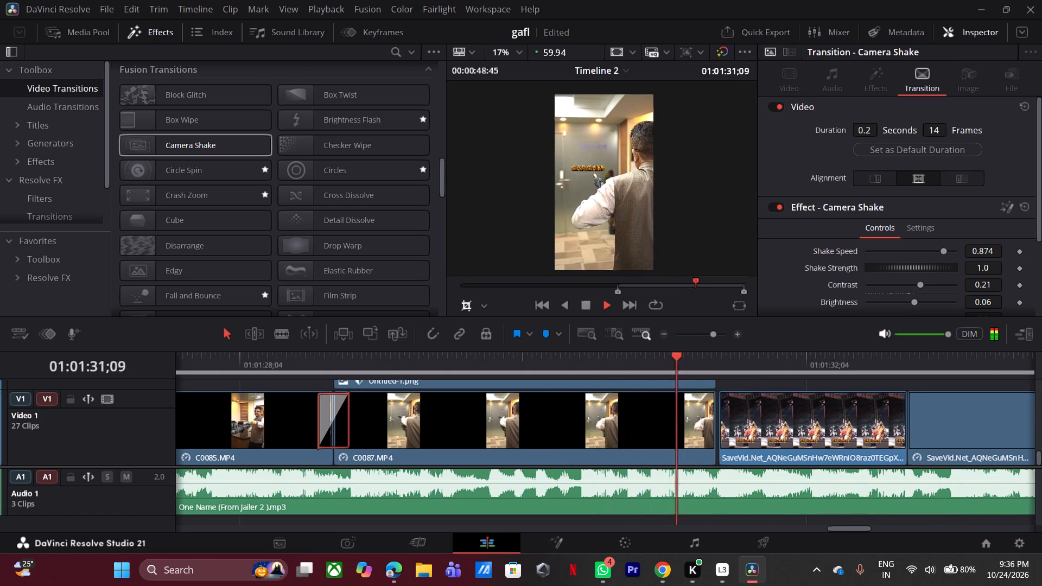
left_click(664, 335)
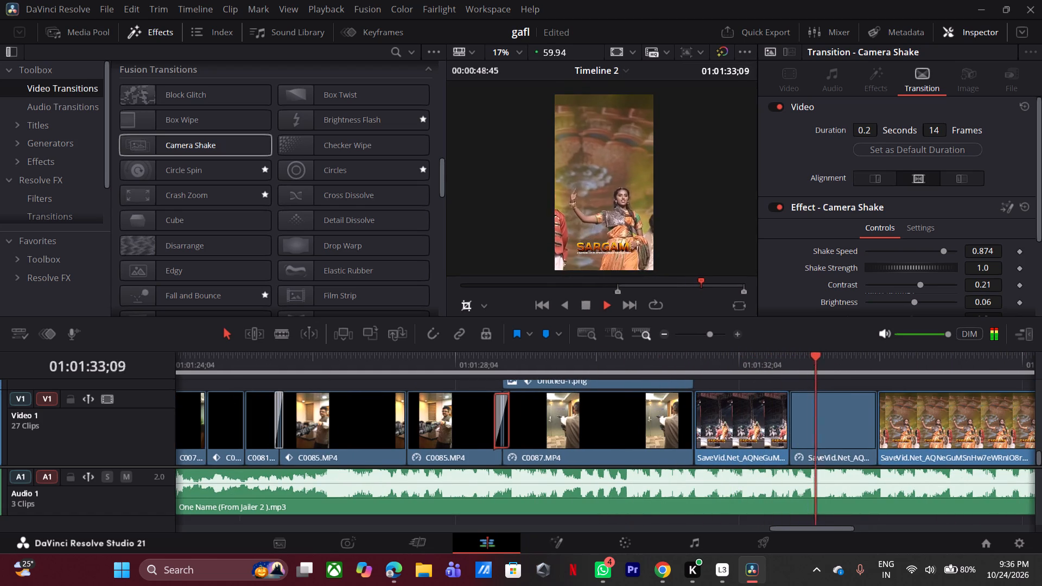
scroll(652, 237, "down", 2)
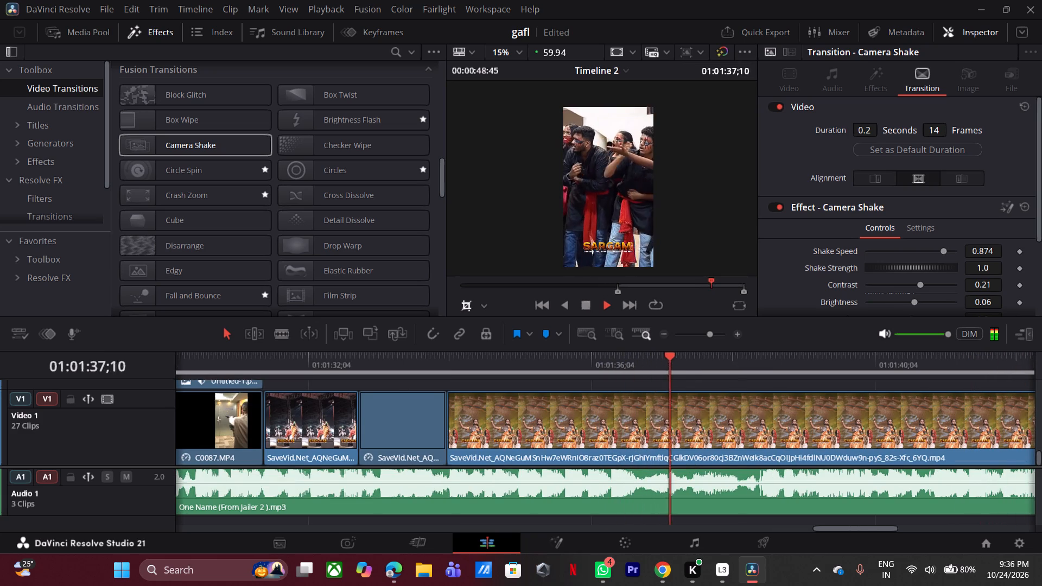
left_click(664, 334)
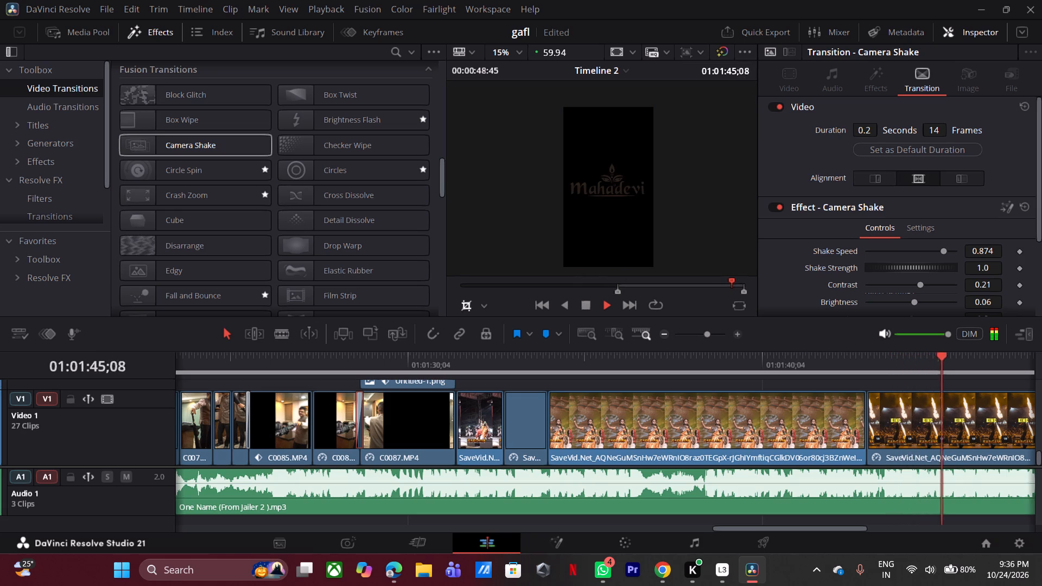
left_click(506, 361)
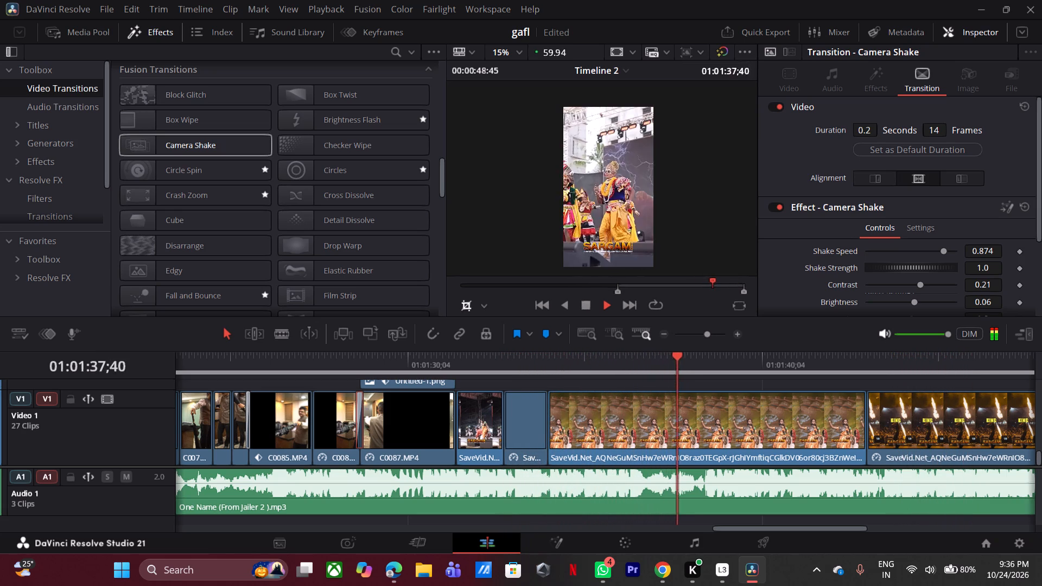
left_click(458, 365)
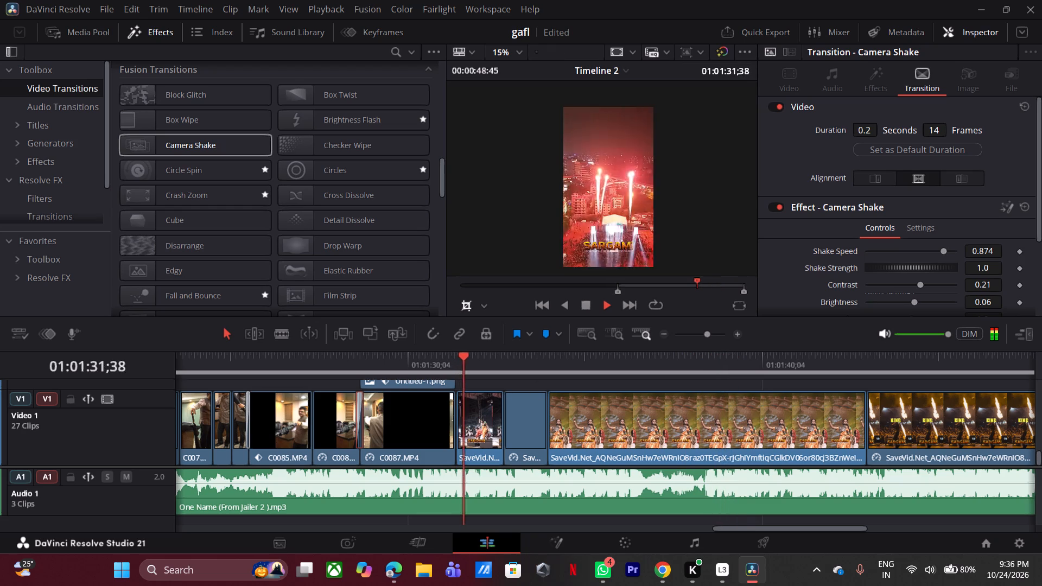
key("space")
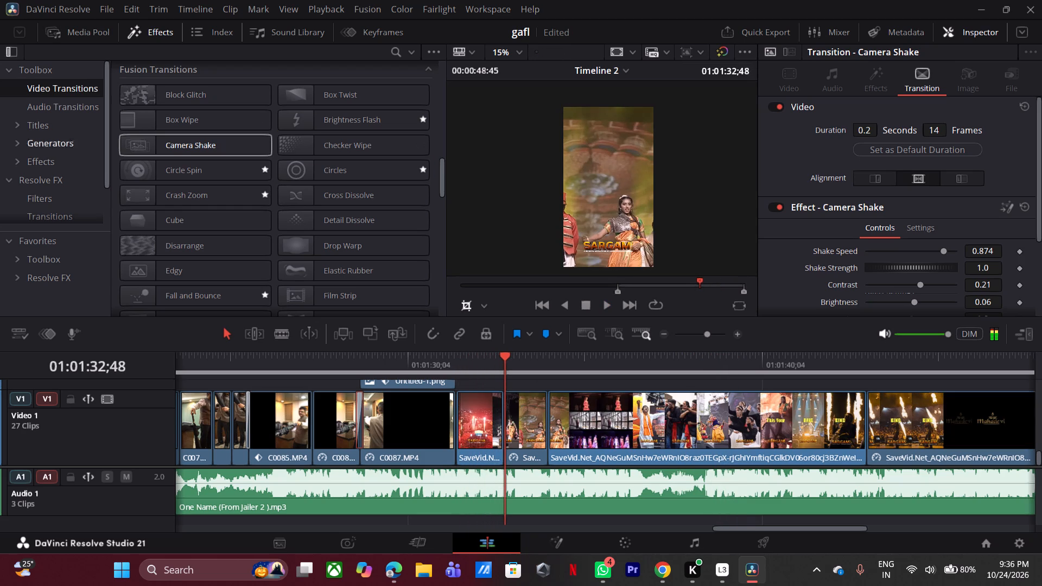
Apply the Resolve FX Film Damage filter to the first three SaveVid clips following C0087.
scroll(78, 205, "down", 1)
left_click(59, 181)
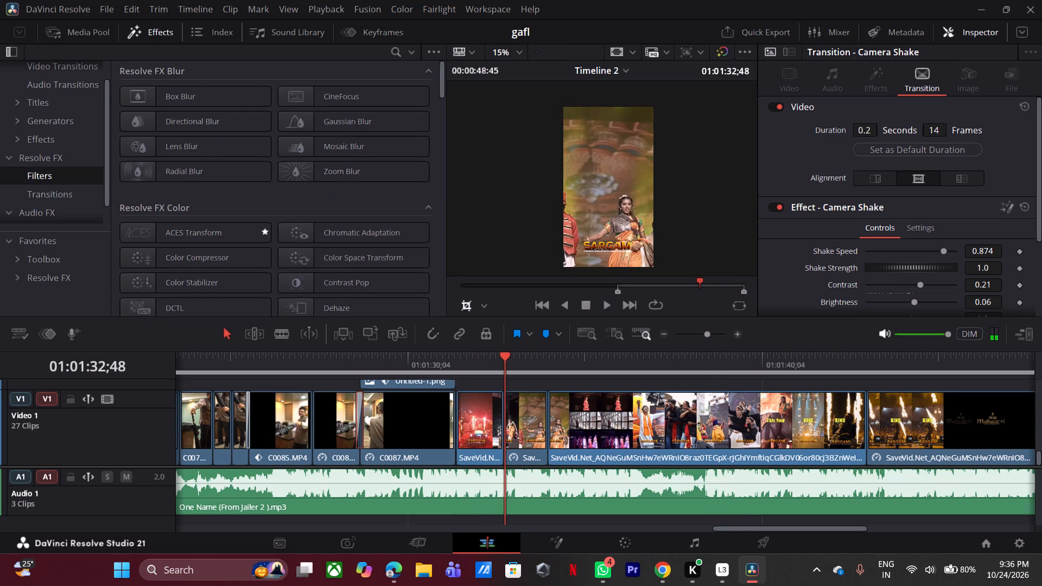
scroll(117, 182, "down", 6)
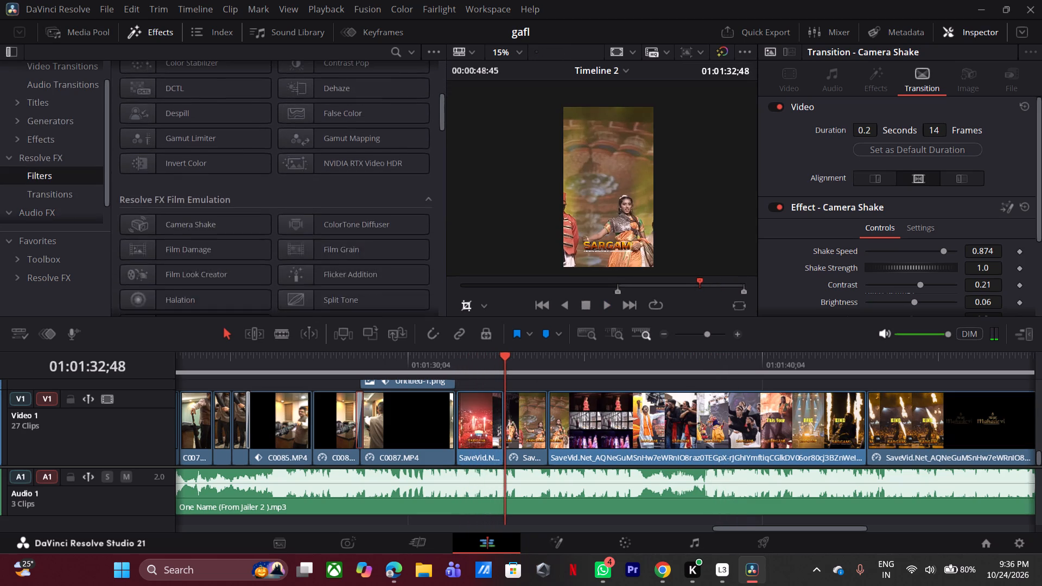
scroll(117, 182, "down", 2)
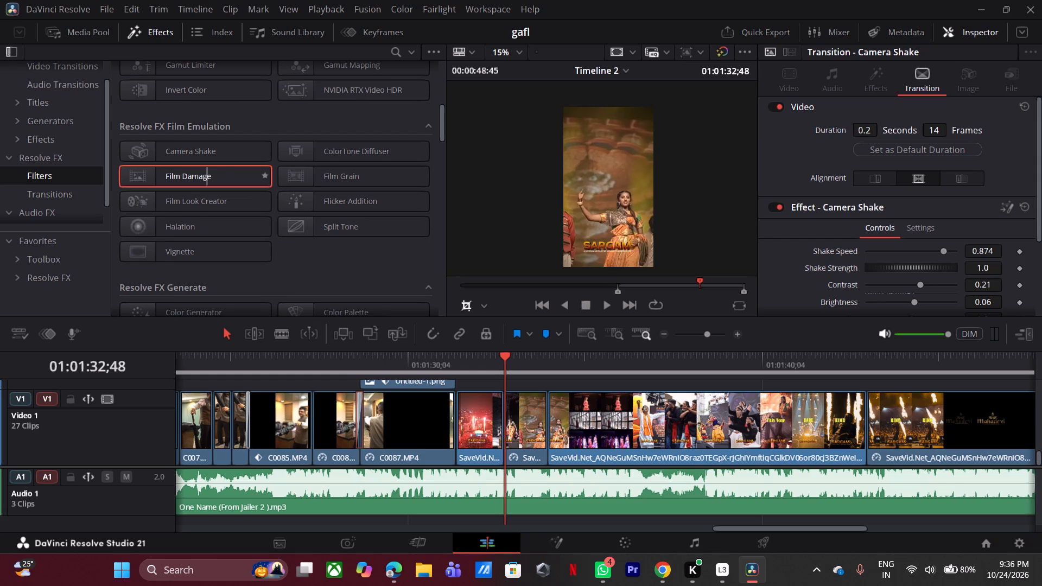
left_click_drag(237, 175, 490, 420)
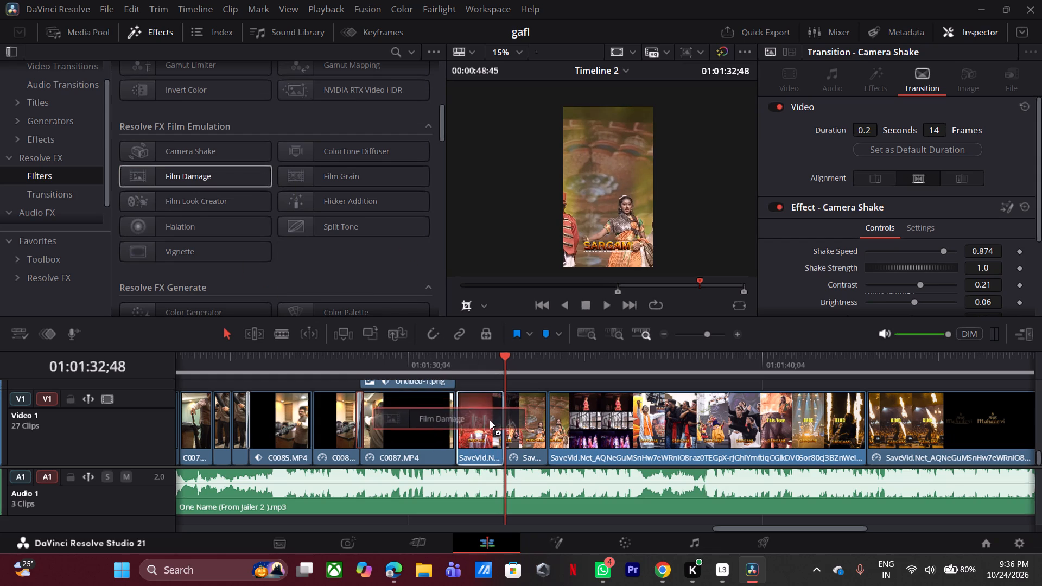
left_click_drag(490, 420, 488, 420)
left_click_drag(214, 179, 523, 430)
left_click_drag(212, 179, 624, 417)
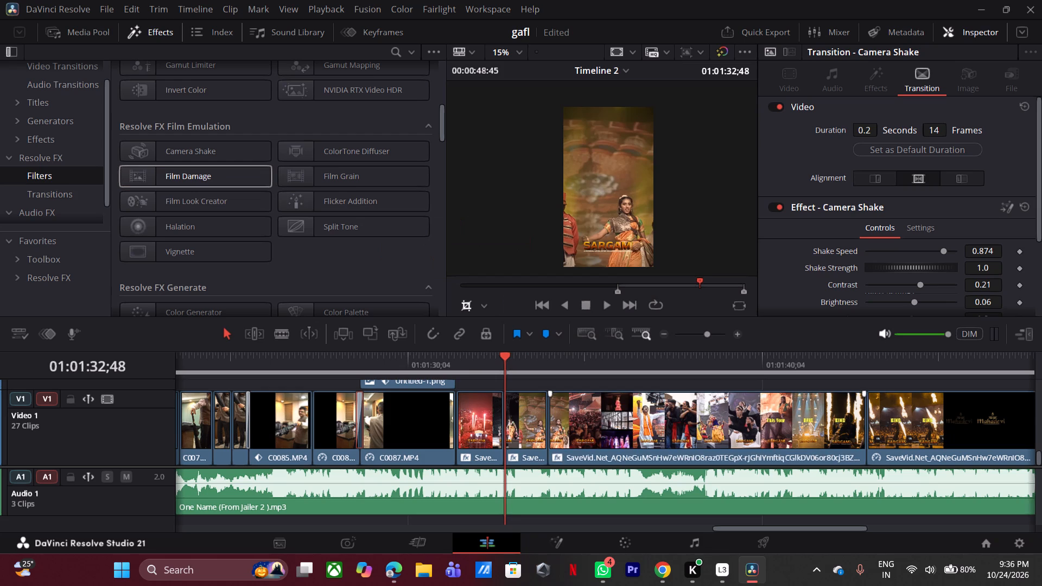
Play the filtered SaveVid clips full screen to check the Film Damage look through the KING text.
left_click(468, 364)
key("ctrl+f")
key("space")
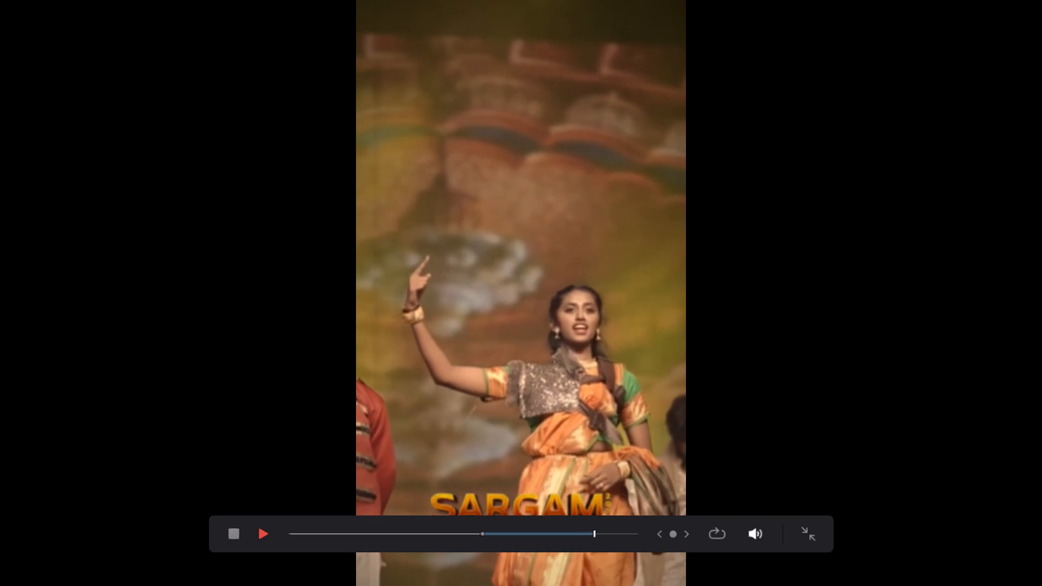
key("space")
key("space")
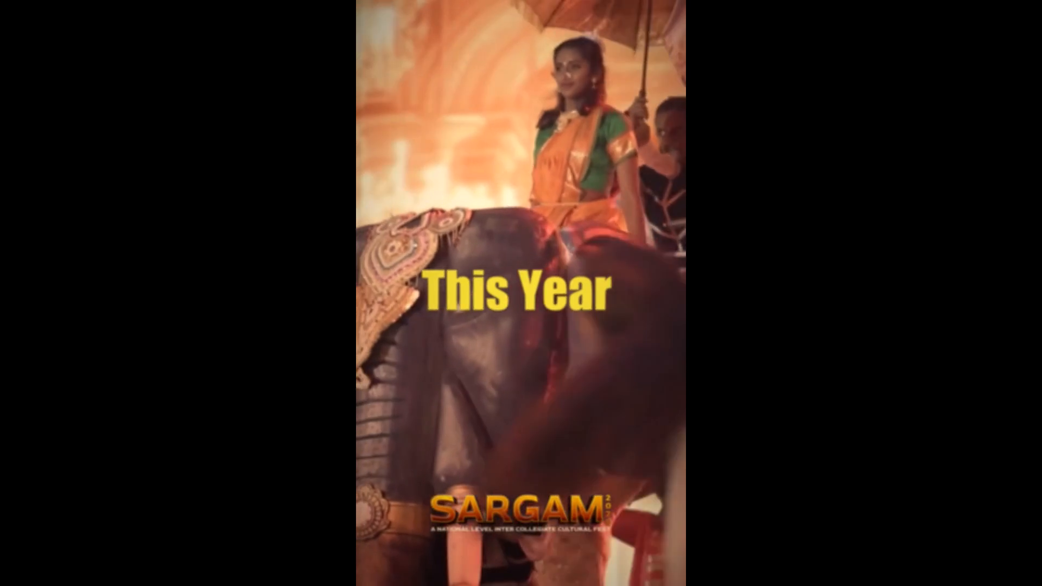
key("space")
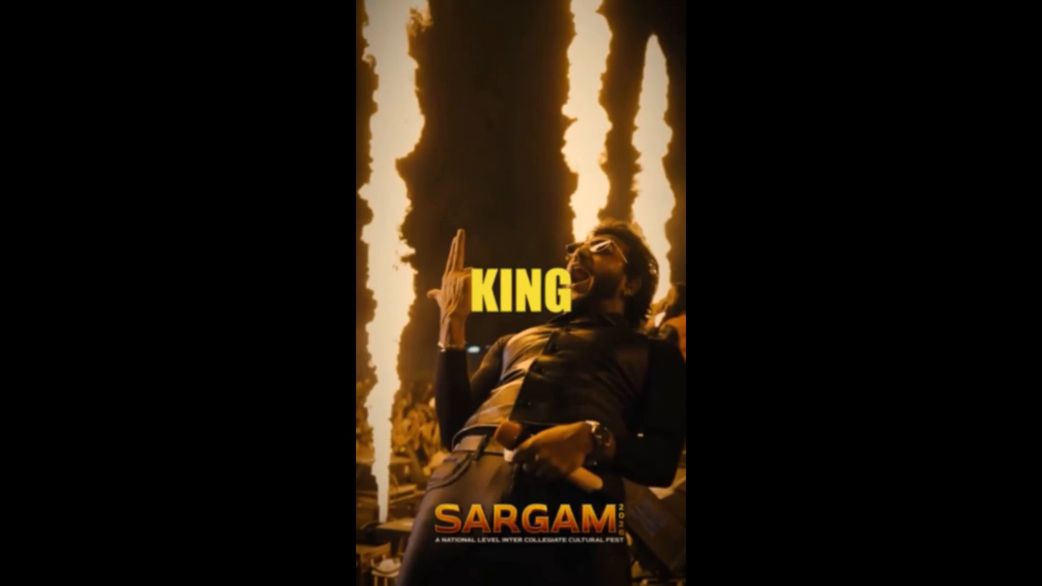
key("Escape")
Split the long SaveVid clip at 01:01:41;42, the first frame where the HAVE text changes to KING.
left_click(795, 362)
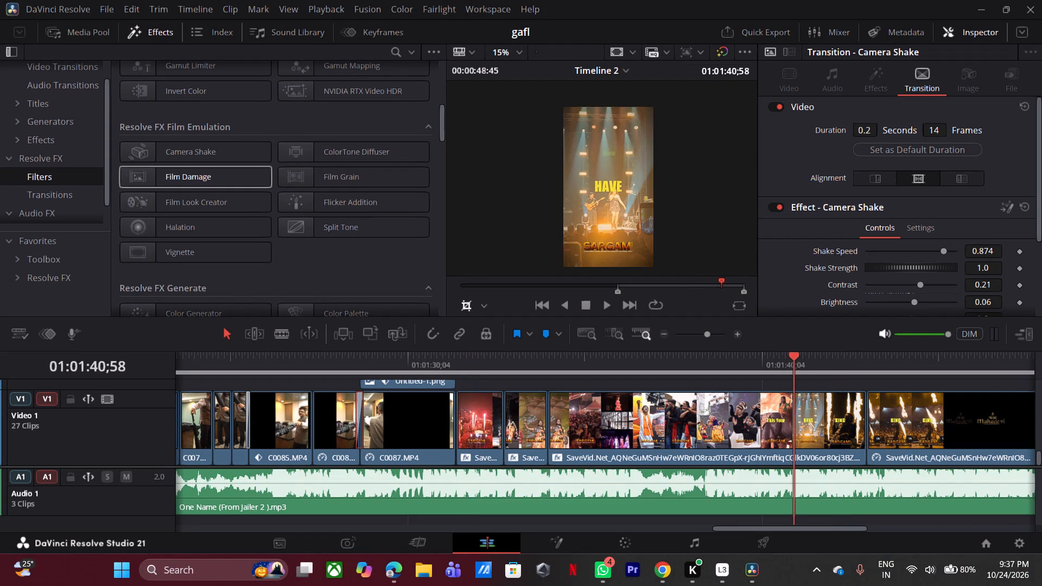
key("Right")
key("Right")
key("Right")
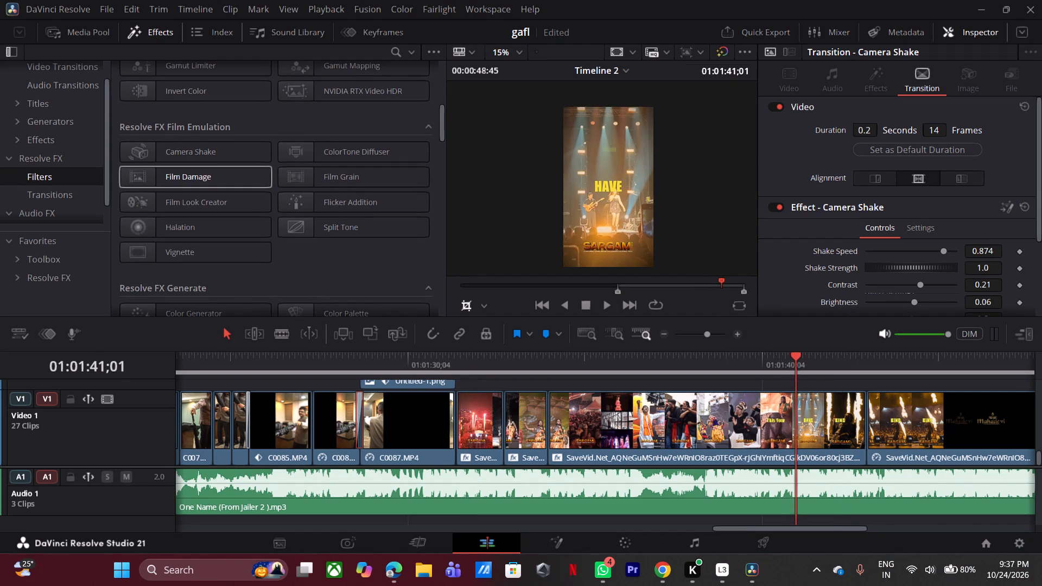
key("Right")
key("Right")
key("Right")
key("Right")
key("Right")
key("Right")
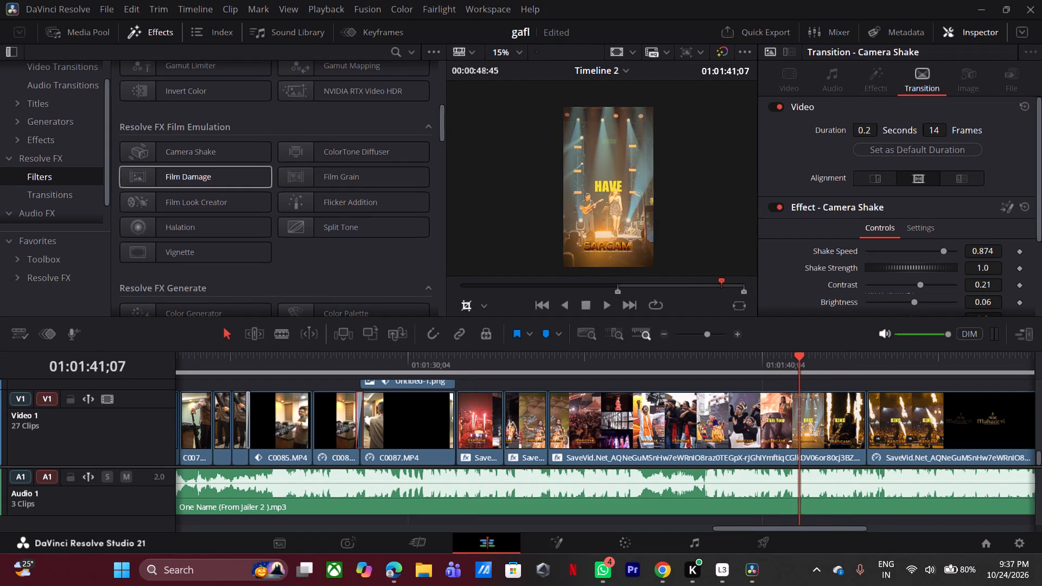
key("Right")
key("Right")
key("Right")
key("Right")
key("Right")
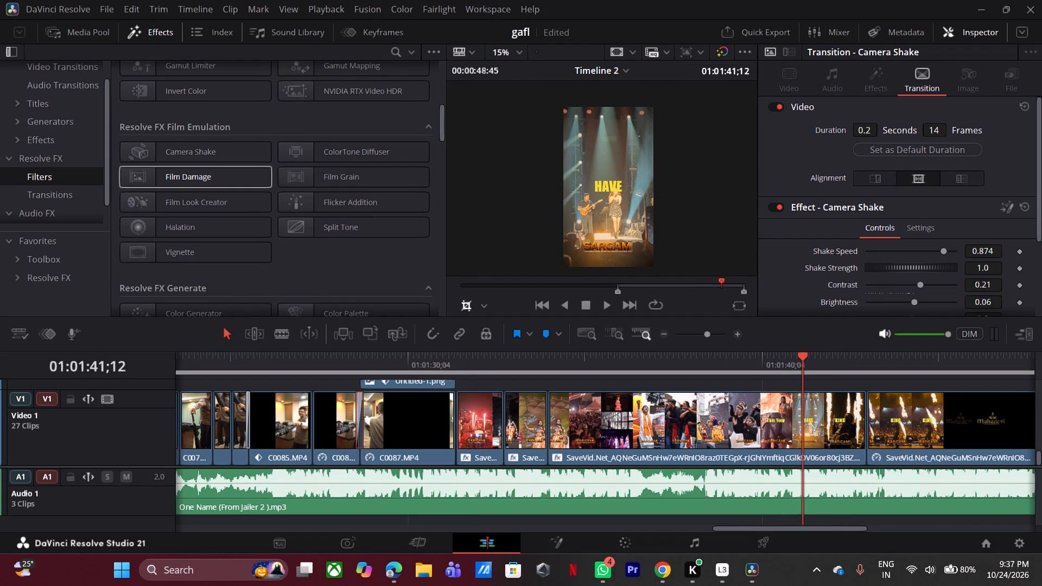
key("Right")
key("Right")
key("Right")
key("Right")
key("Right")
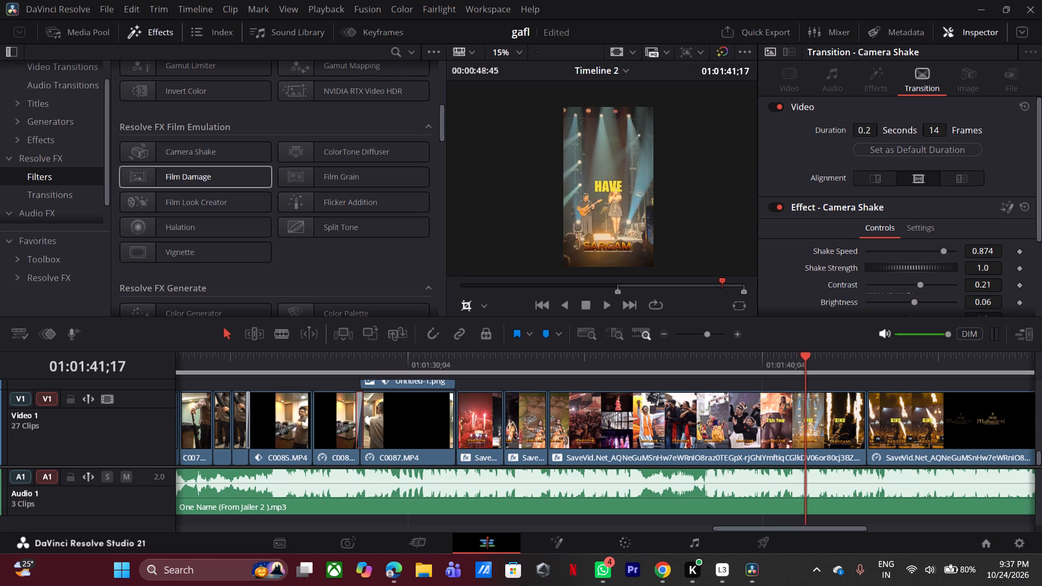
key("Right")
key("Right")
key("Right")
key("Right")
key("Right")
key("Right")
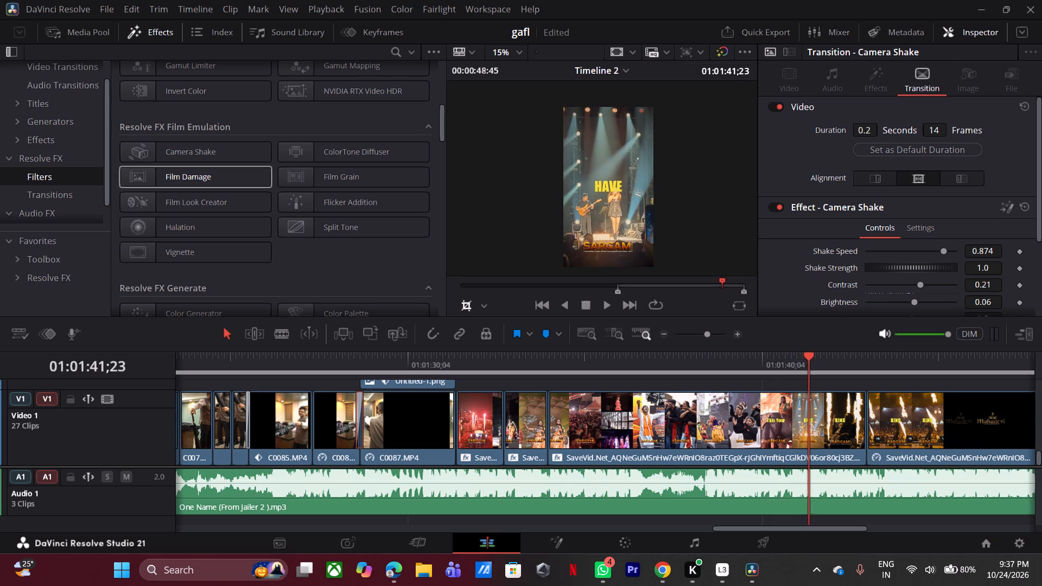
key("Right")
key("Right")
key("Right")
key("Right")
key("Right")
key("Right")
key("Right")
key("Right")
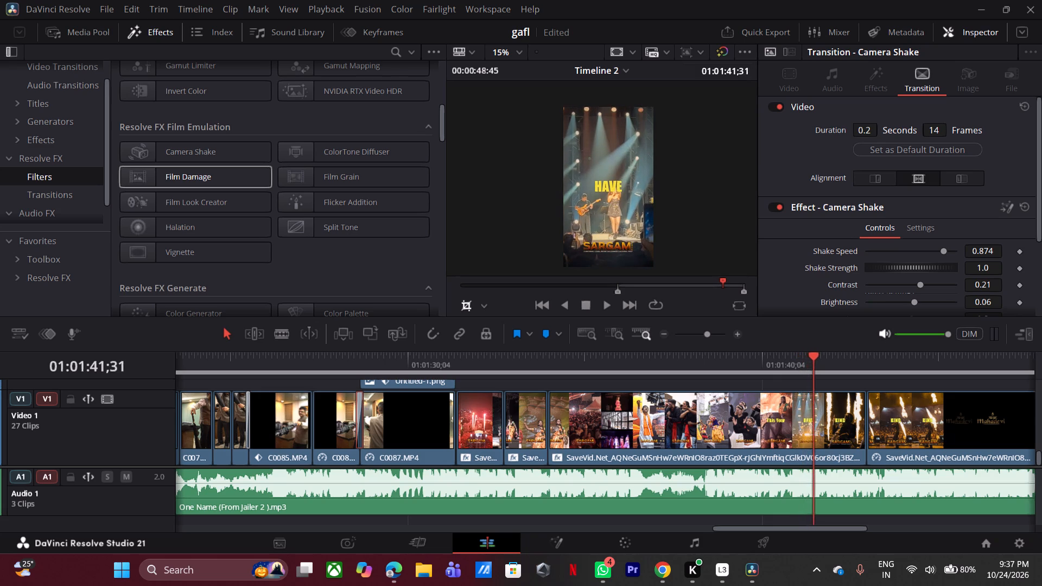
key("Right")
key("Right")
key("Right")
key("Right")
key("Right")
key("Right")
key("Right")
key("Right")
key("Right")
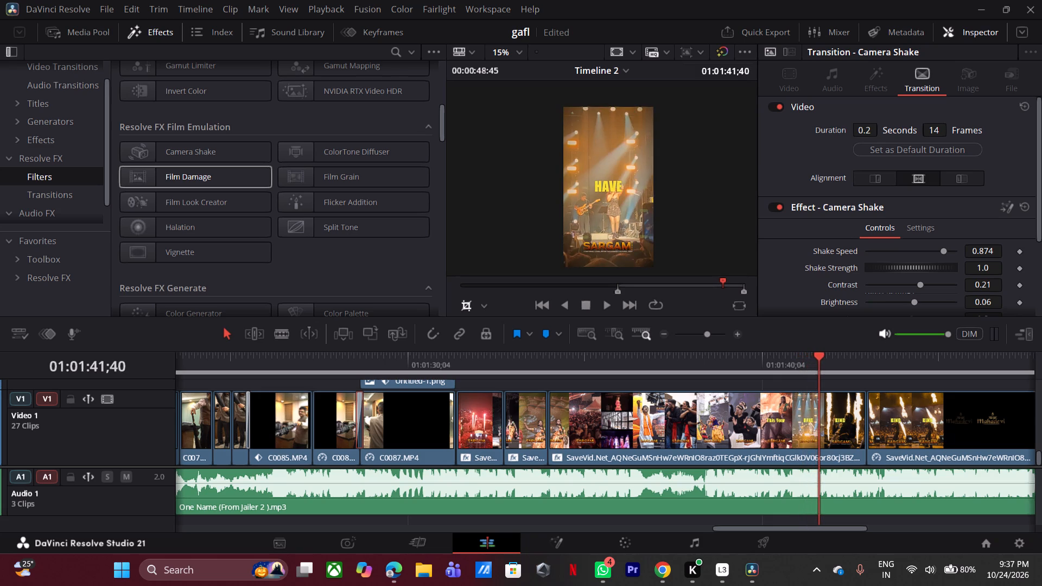
key("Right")
key("Right")
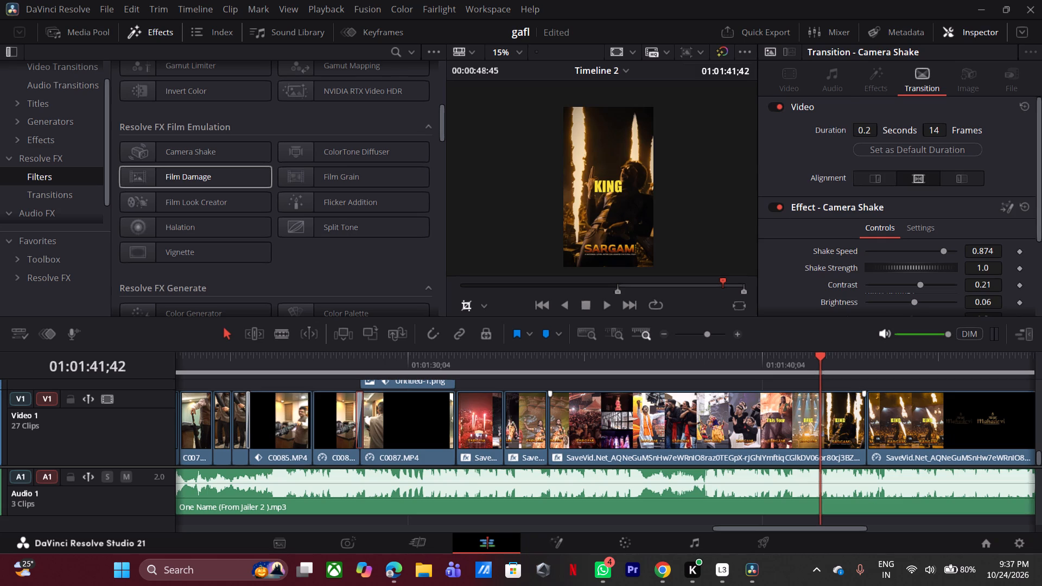
left_click(823, 422)
key("ctrl+b")
Remove the Film Damage effect from the split-off SaveVid section with the KING text.
left_click(835, 423)
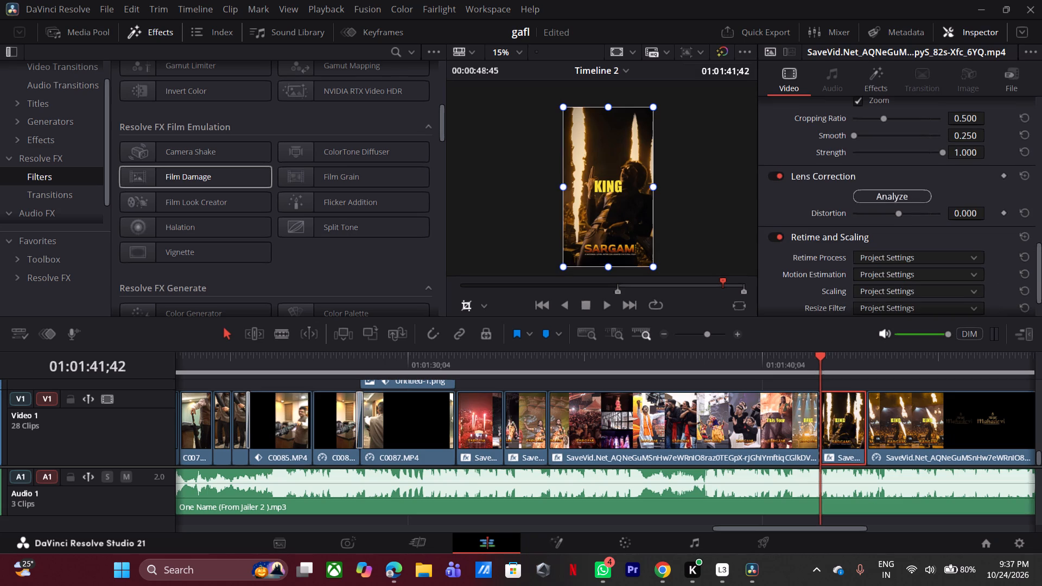
left_click(897, 87)
left_click(996, 135)
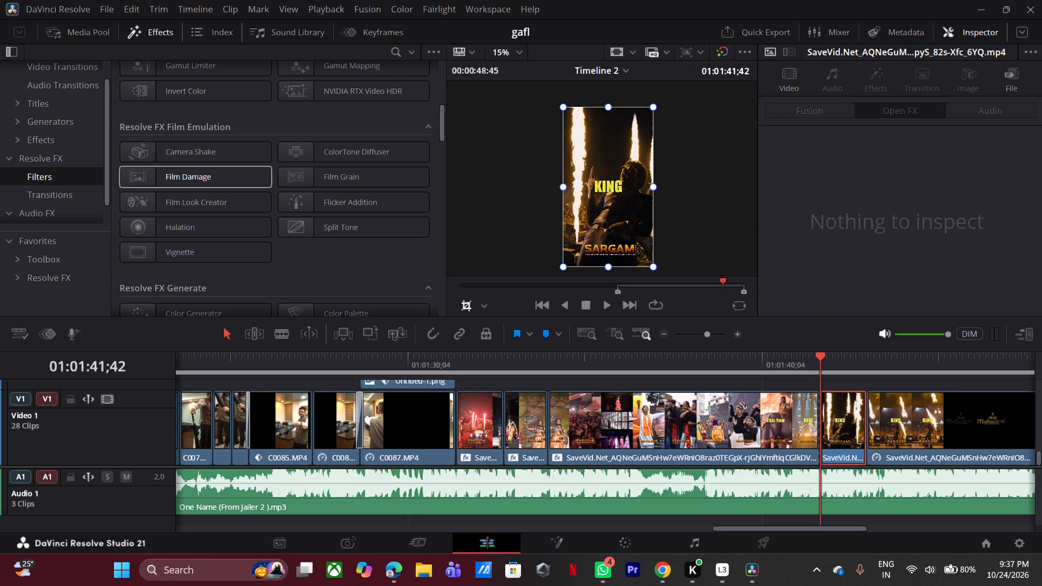
Play from just before the KING cut to the end of the timeline to check the change in look and the closing titles.
left_click(797, 371)
key("space")
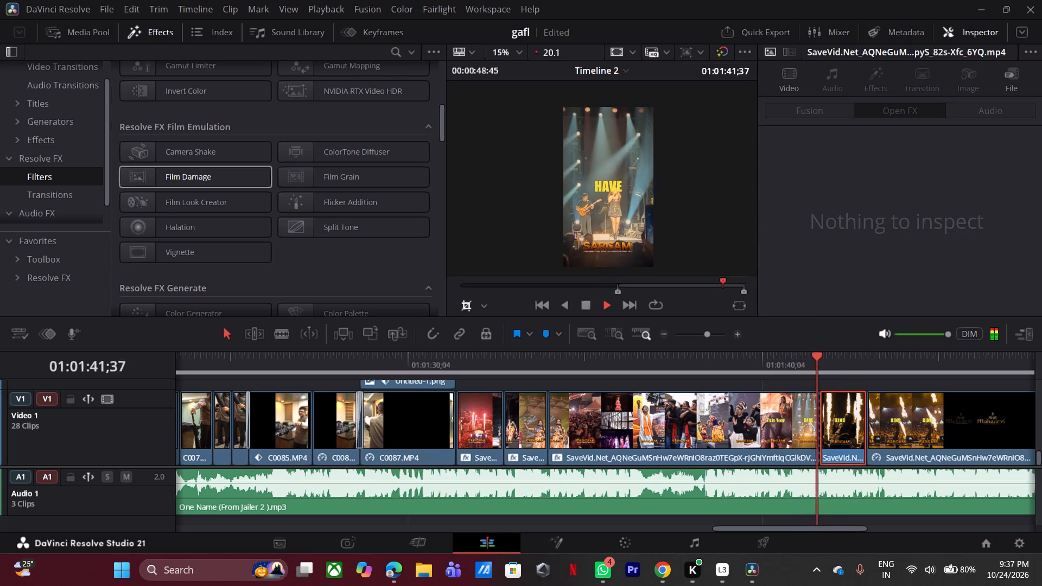
key("space")
left_click(815, 367)
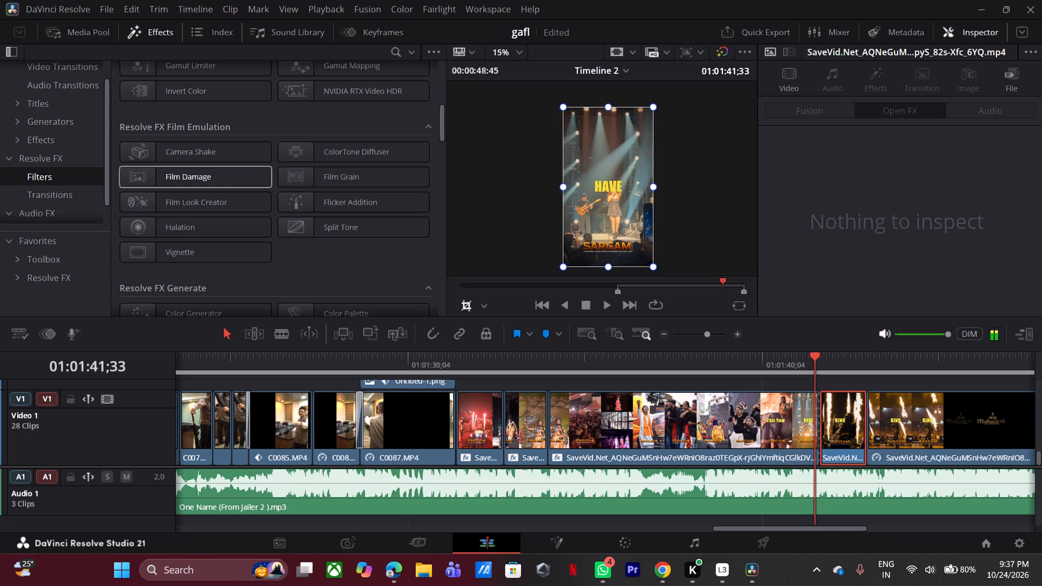
key("space")
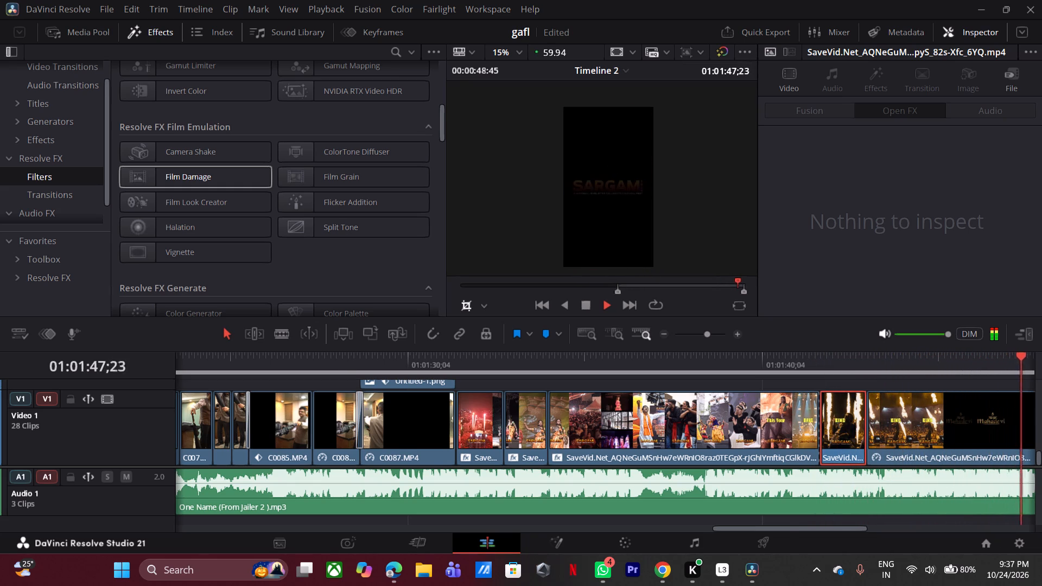
left_click(664, 335)
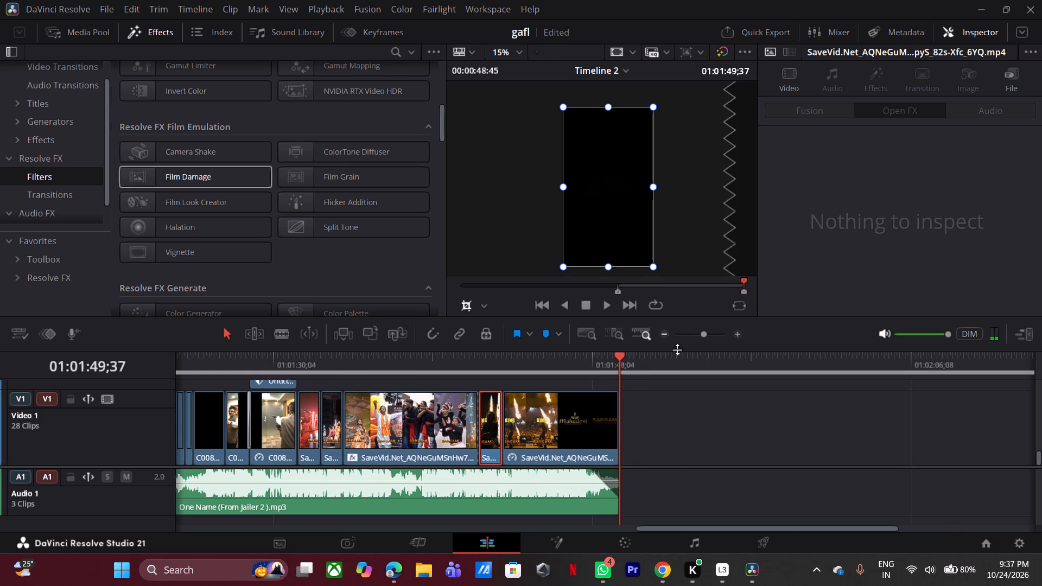
On the Color page, set the temperature of clip 27, the opening shot of the hand reaching for the umbrella, to -150.
left_click(627, 542)
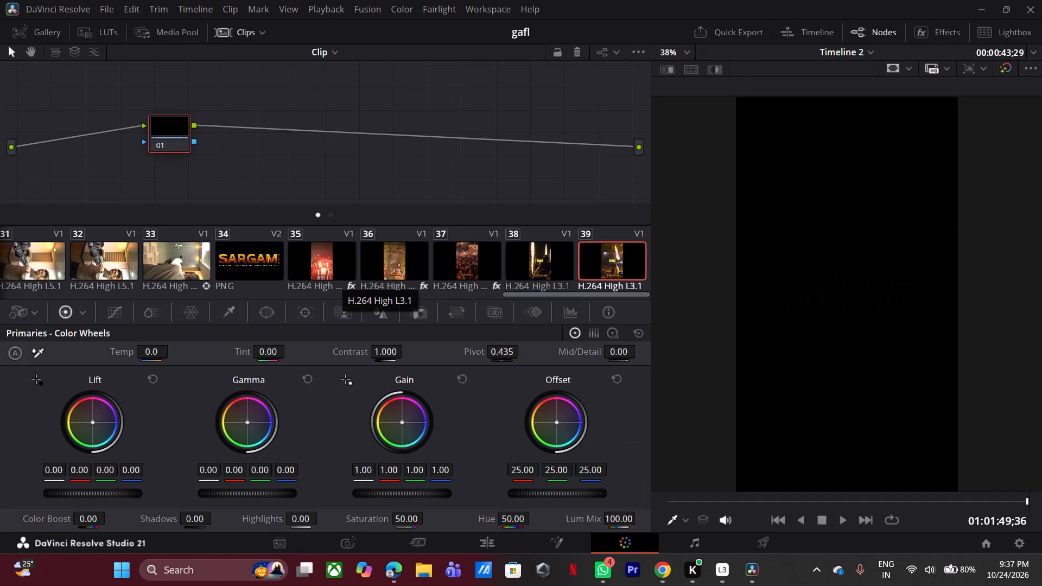
left_click(27, 267)
left_click_drag(519, 298, 497, 296)
left_click_drag(517, 296, 474, 296)
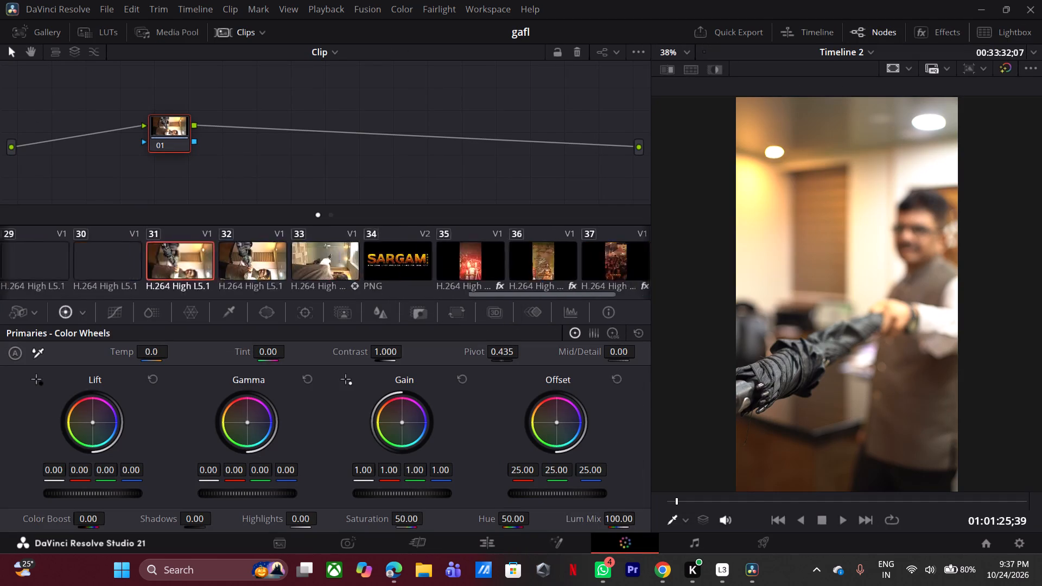
left_click_drag(474, 296, 385, 305)
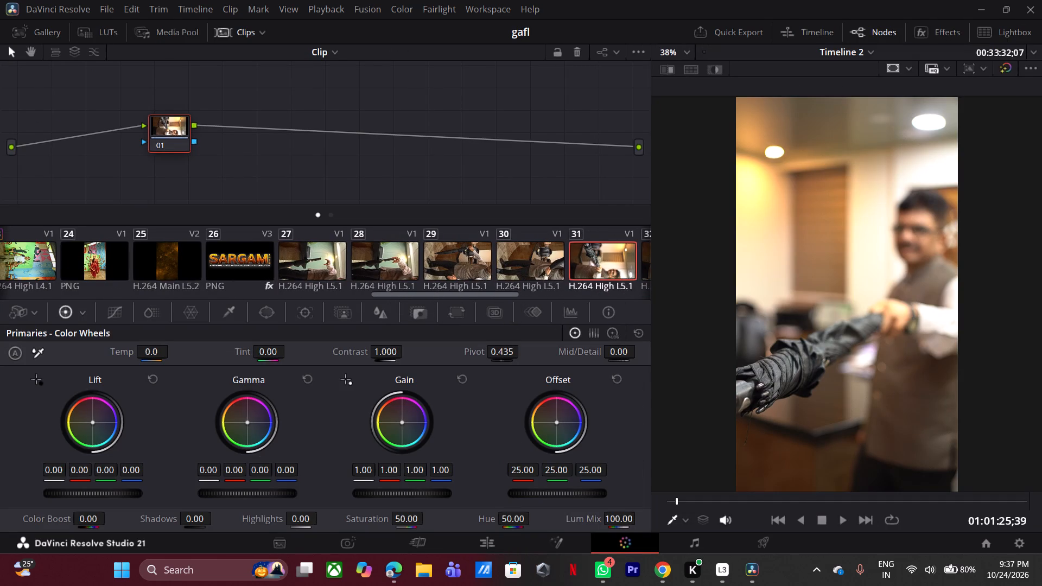
left_click(305, 265)
left_click_drag(147, 347, 137, 350)
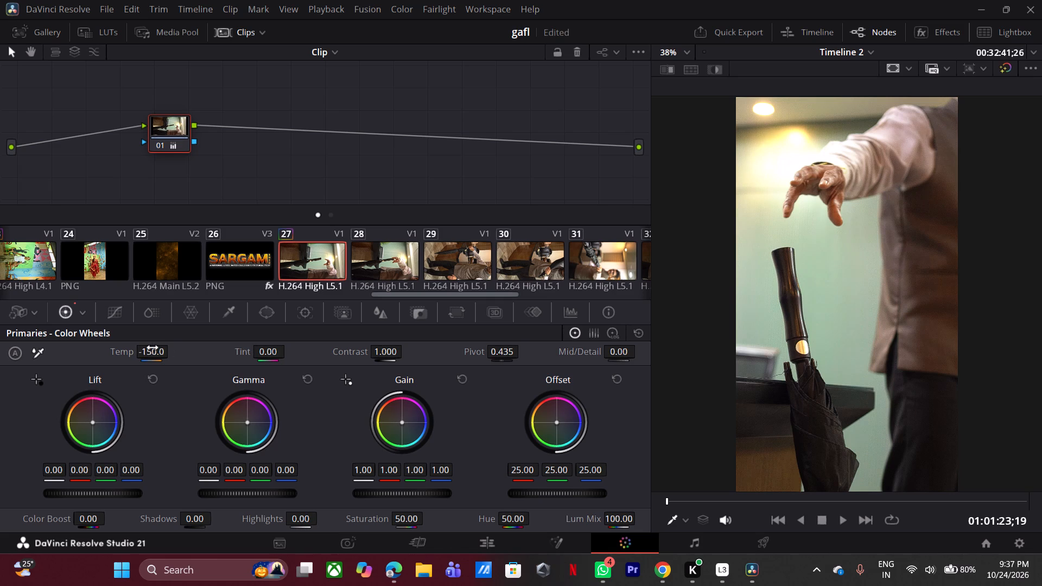
Adjust clip 27's primaries: color boost 15, shadows -11, highlights 22.50 and contrast 1.016.
left_click_drag(90, 518, 111, 521)
left_click_drag(192, 520, 193, 520)
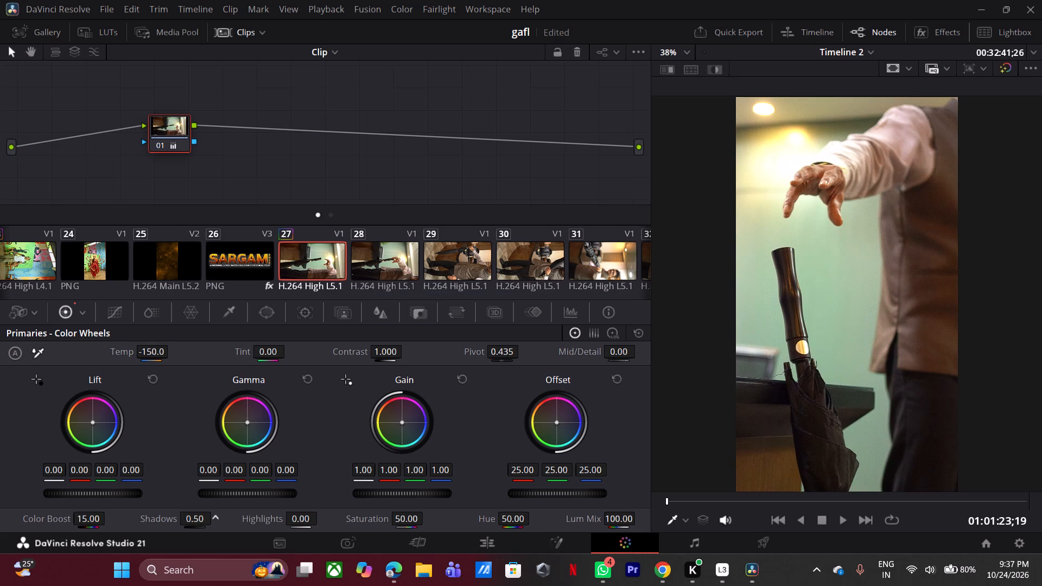
left_click_drag(193, 520, 177, 524)
left_click_drag(306, 523, 336, 524)
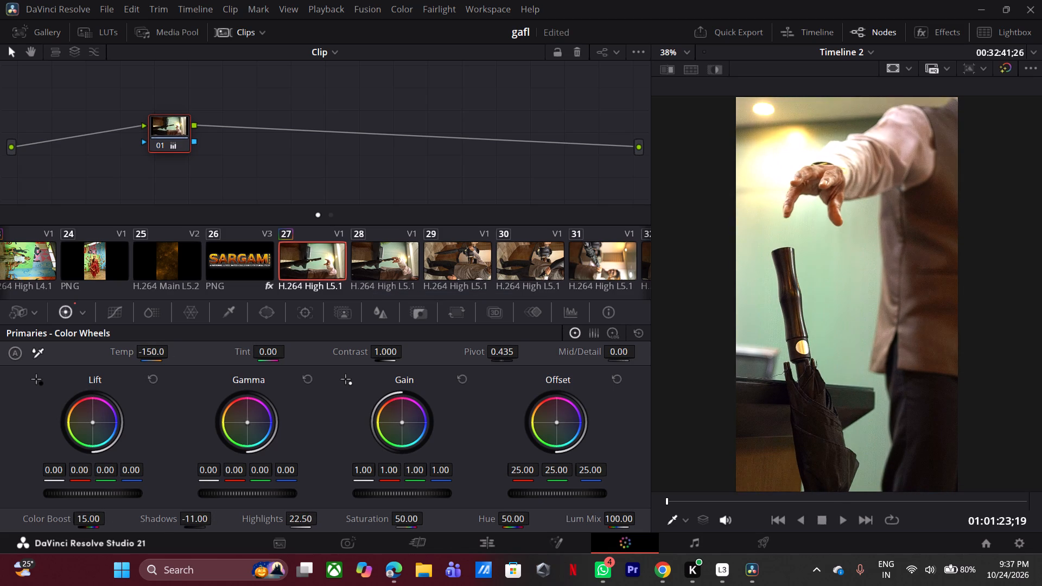
left_click_drag(382, 353, 386, 357)
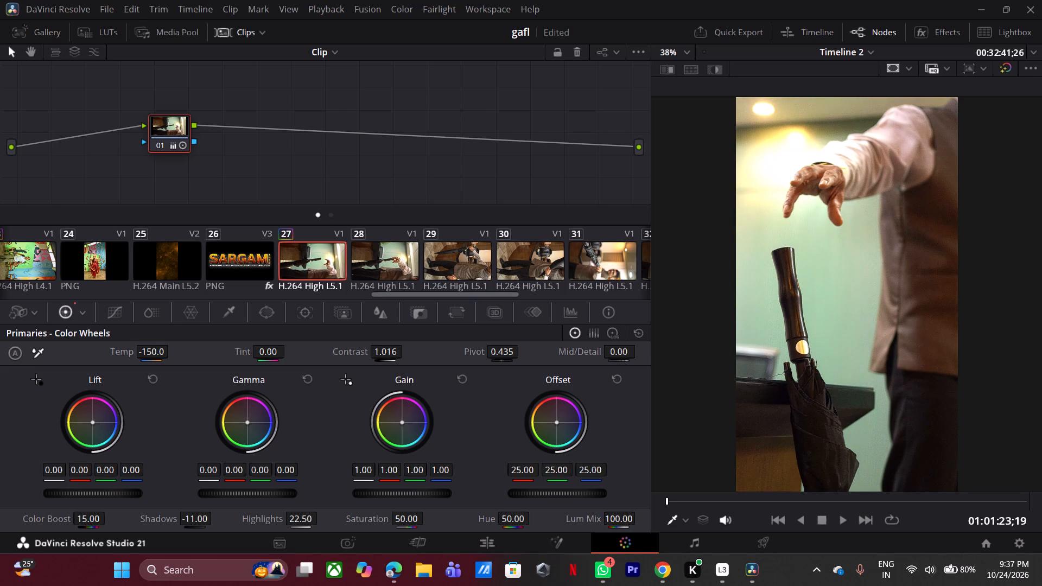
Add shadow, midtone and highlight points to clip 27's custom curve, pulling the midtones and highlights slightly below the diagonal.
left_click(117, 315)
left_click_drag(398, 384, 396, 384)
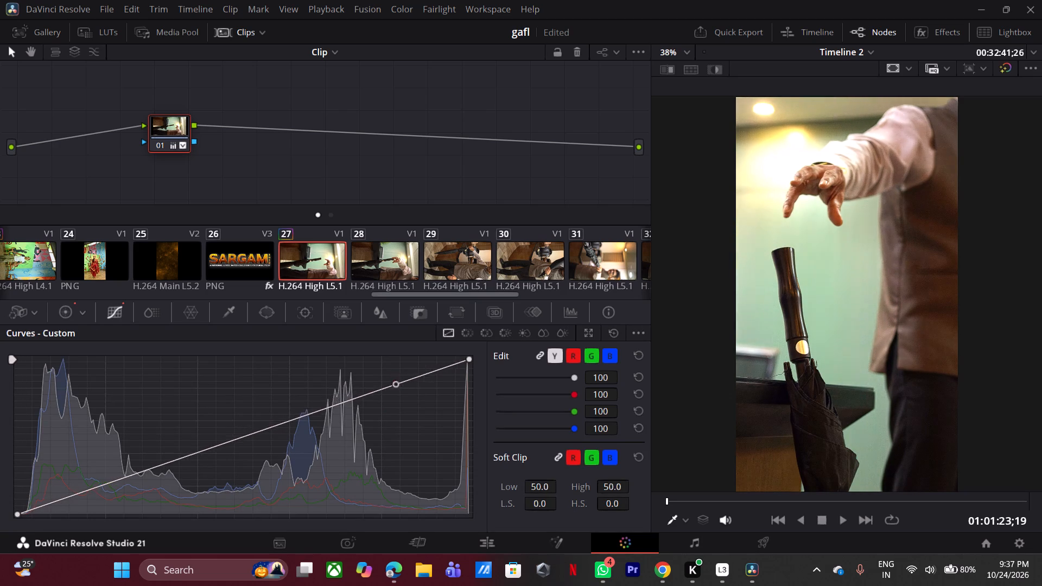
left_click_drag(396, 384, 414, 383)
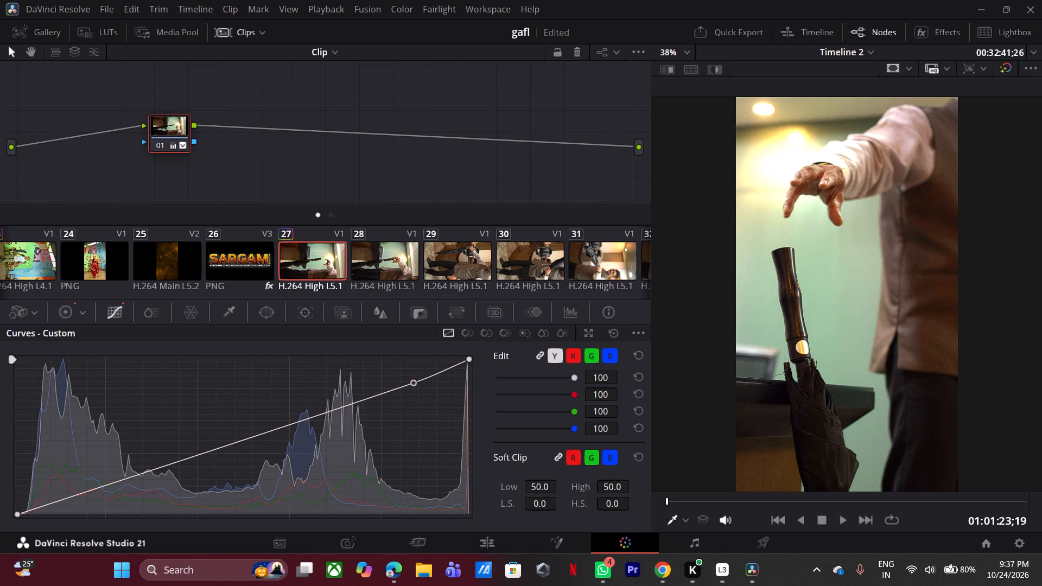
left_click_drag(107, 484, 92, 486)
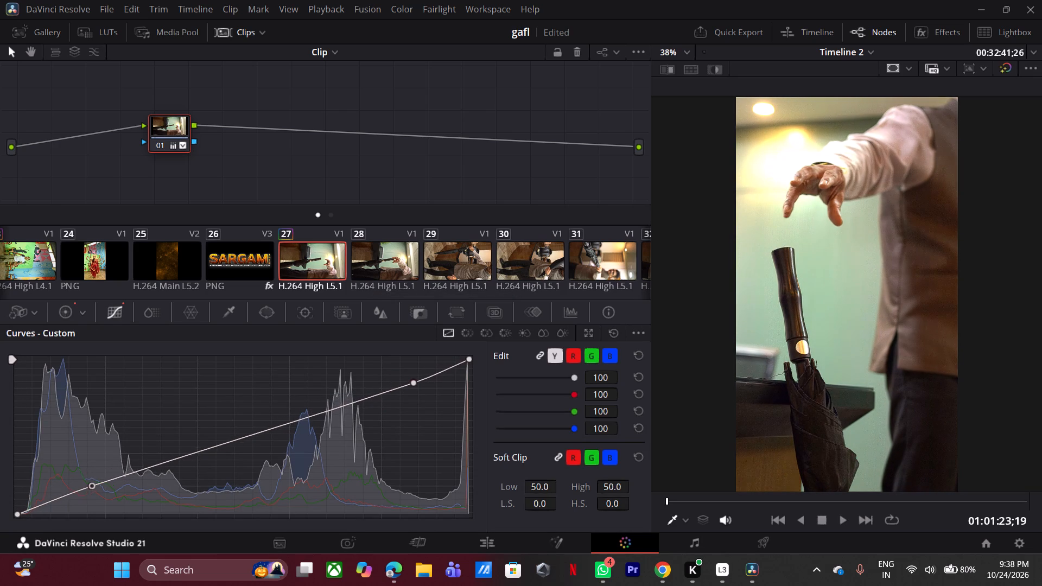
left_click_drag(92, 486, 94, 488)
left_click_drag(278, 429, 267, 431)
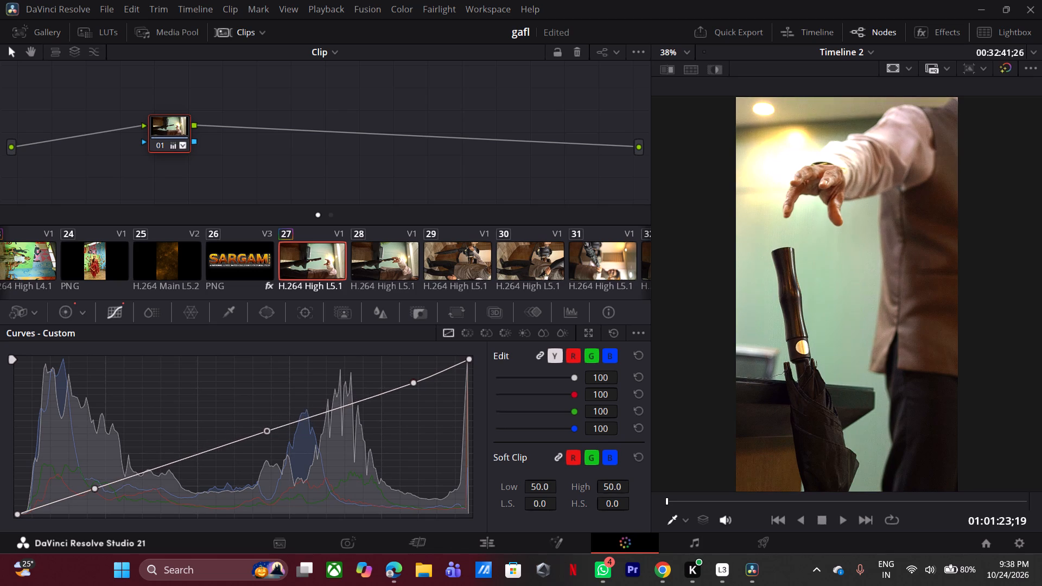
left_click_drag(267, 431, 269, 433)
Copy clip 27's grade onto clips 28, 29 and 30, each taken from the clip before it.
left_click(392, 260)
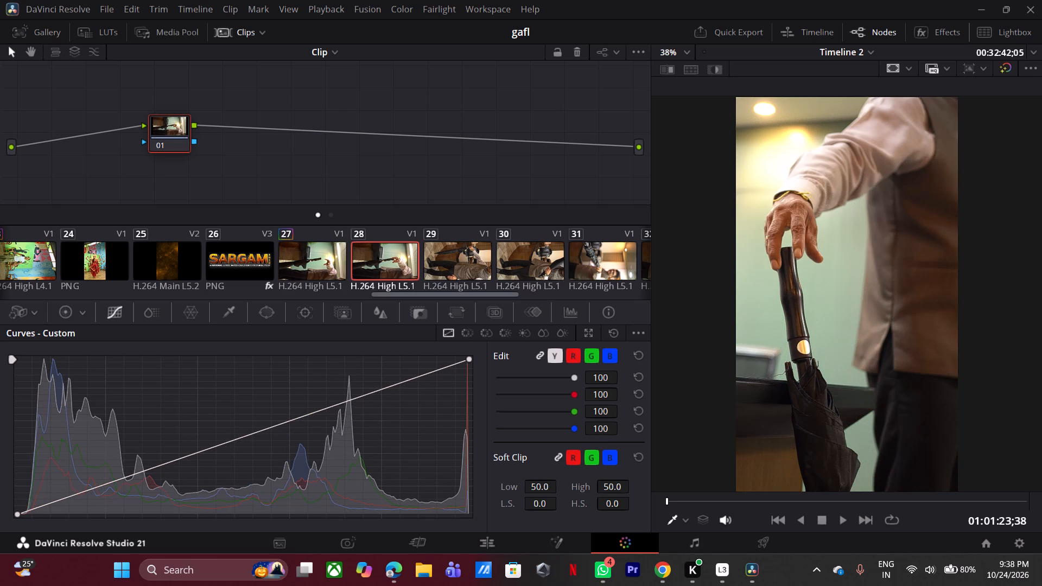
middle_click(312, 263)
left_click(458, 259)
middle_click(399, 261)
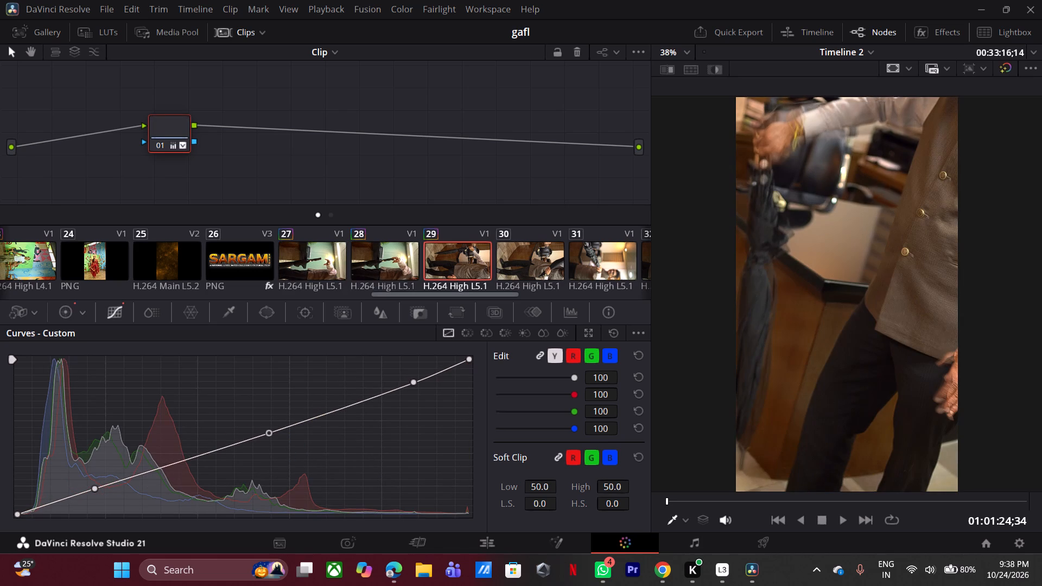
left_click(561, 264)
middle_click(459, 264)
Return to clip 29 and scrub through it to about 01:01:24;56 to check the copied grade.
left_click(468, 265)
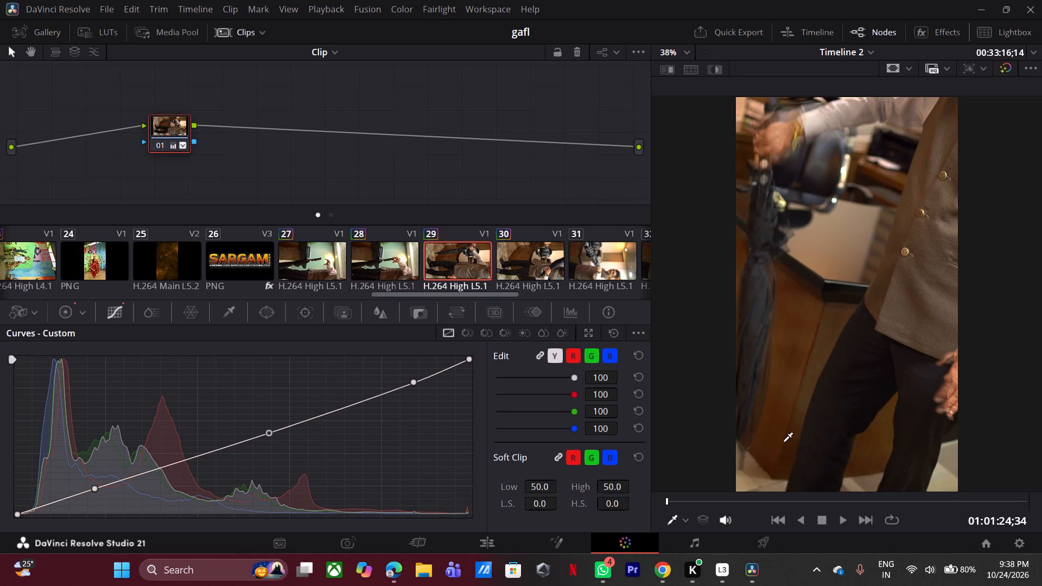
left_click_drag(742, 500, 922, 504)
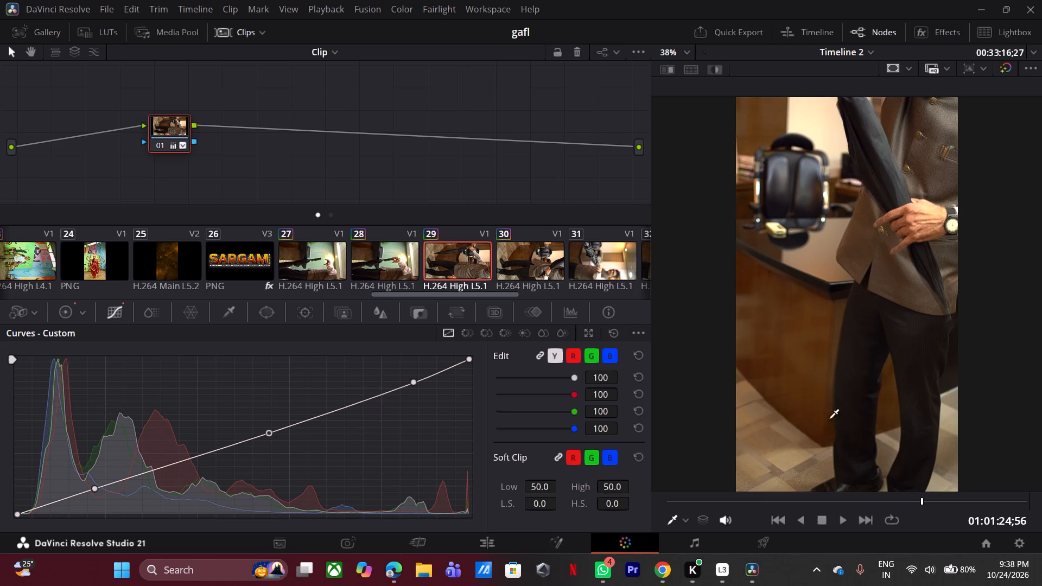
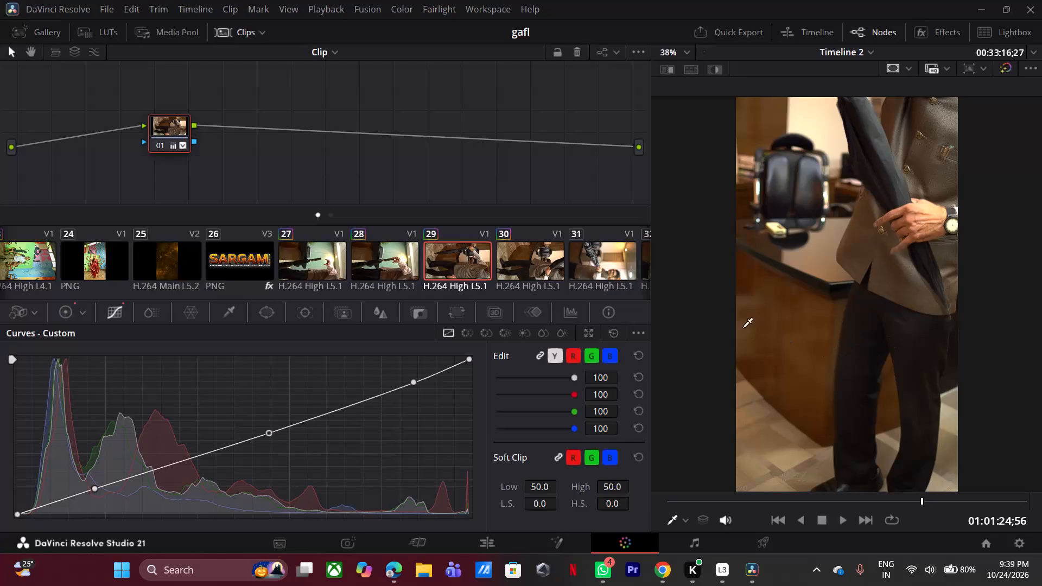
Continue scrubbing through clip 29 to check its copied grade.
left_click_drag(838, 505, 883, 498)
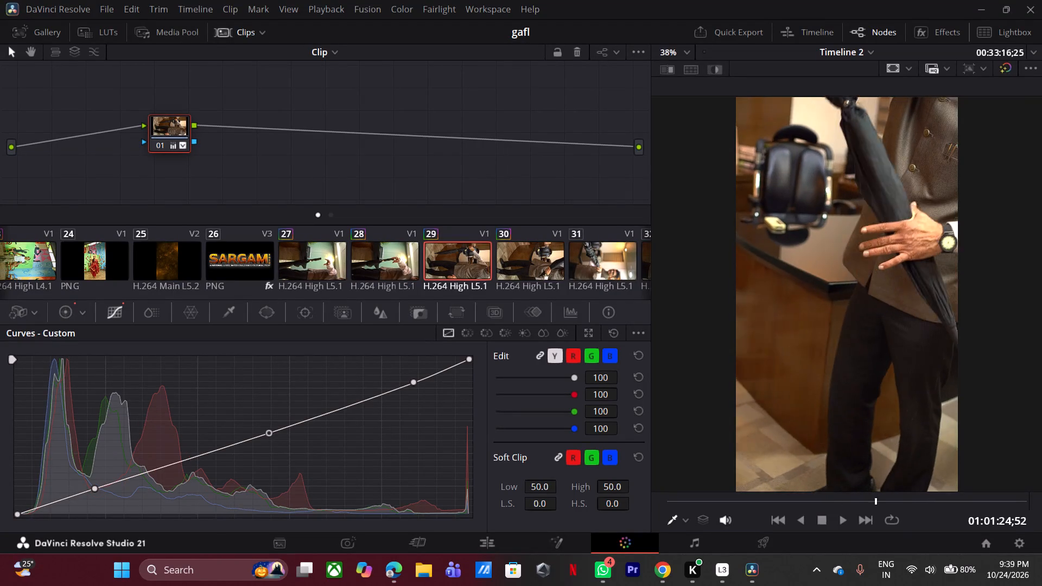
left_click_drag(883, 498, 929, 491)
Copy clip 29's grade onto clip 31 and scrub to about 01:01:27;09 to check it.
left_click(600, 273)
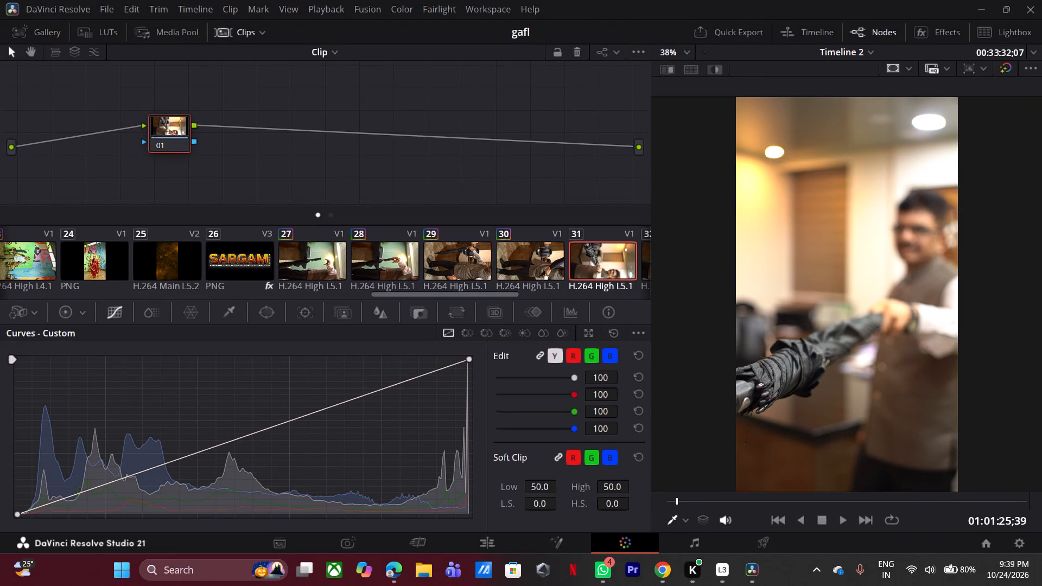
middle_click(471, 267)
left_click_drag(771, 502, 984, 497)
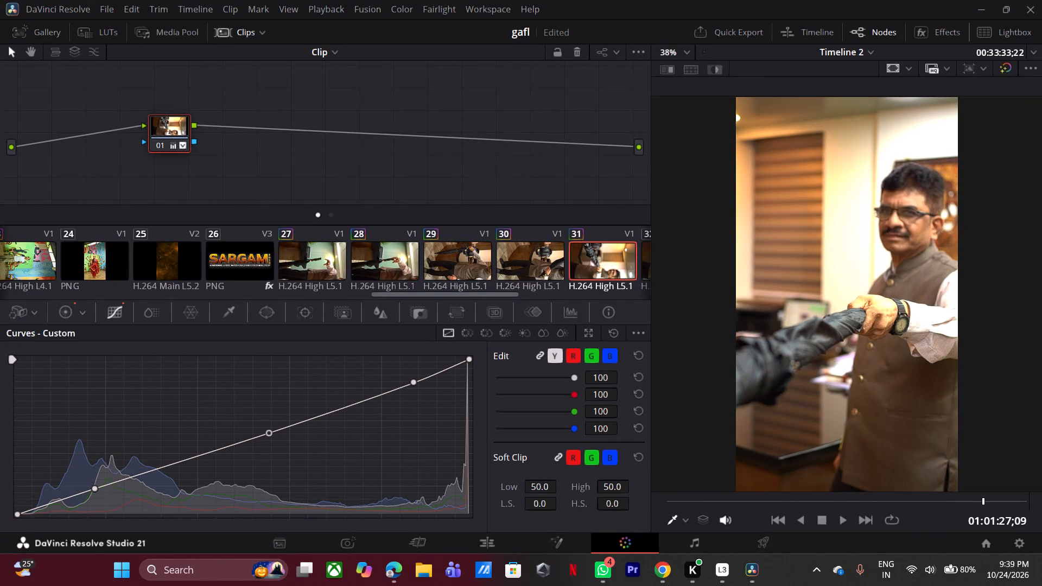
Adjust clip 32's primaries: temp -720, contrast 1.032, highlights -8, shadows -8.50 and color boost 1.
left_click_drag(509, 293, 532, 289)
left_click(566, 265)
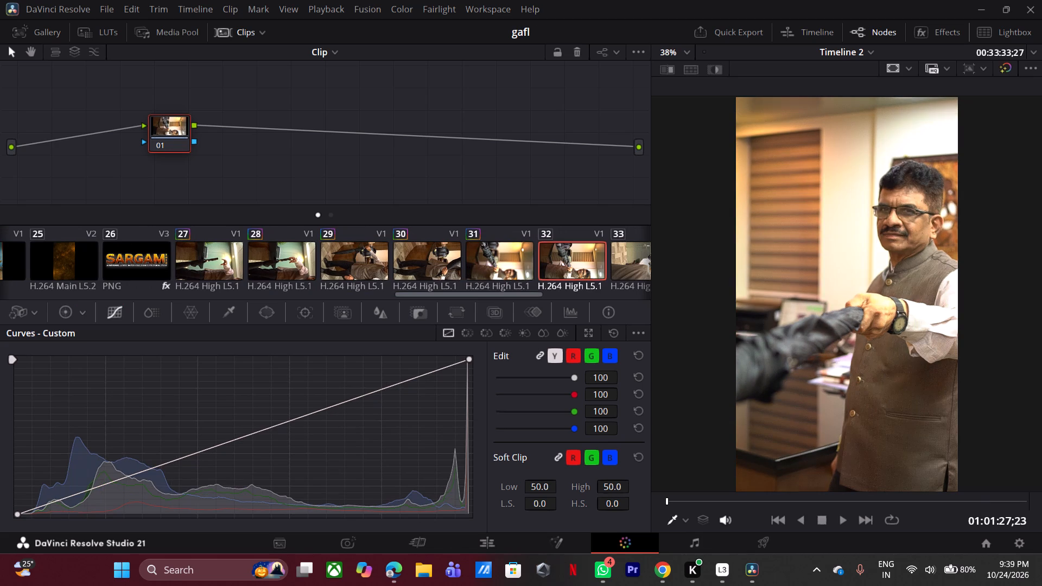
left_click(72, 317)
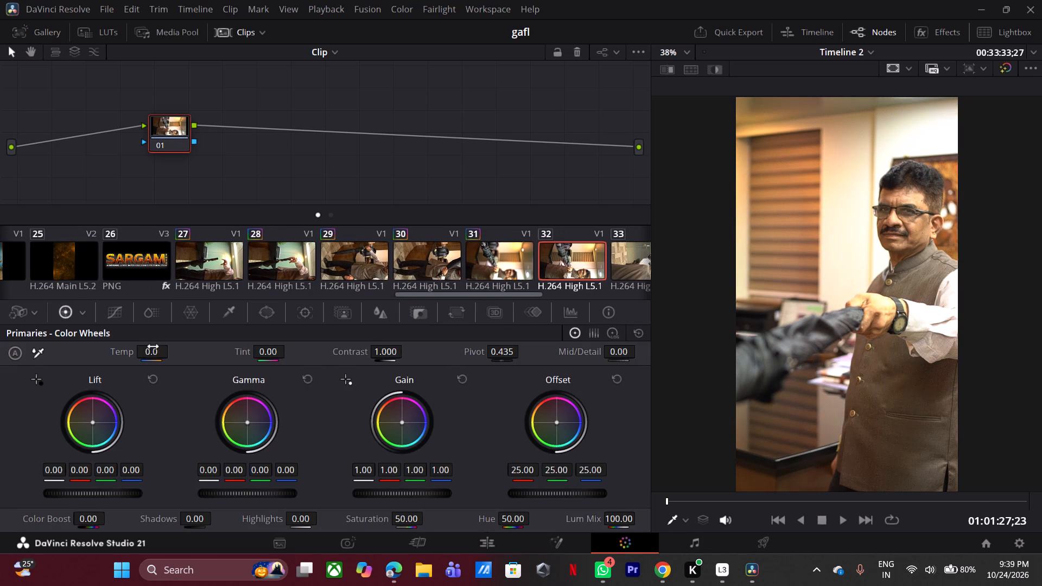
left_click_drag(153, 347, 135, 353)
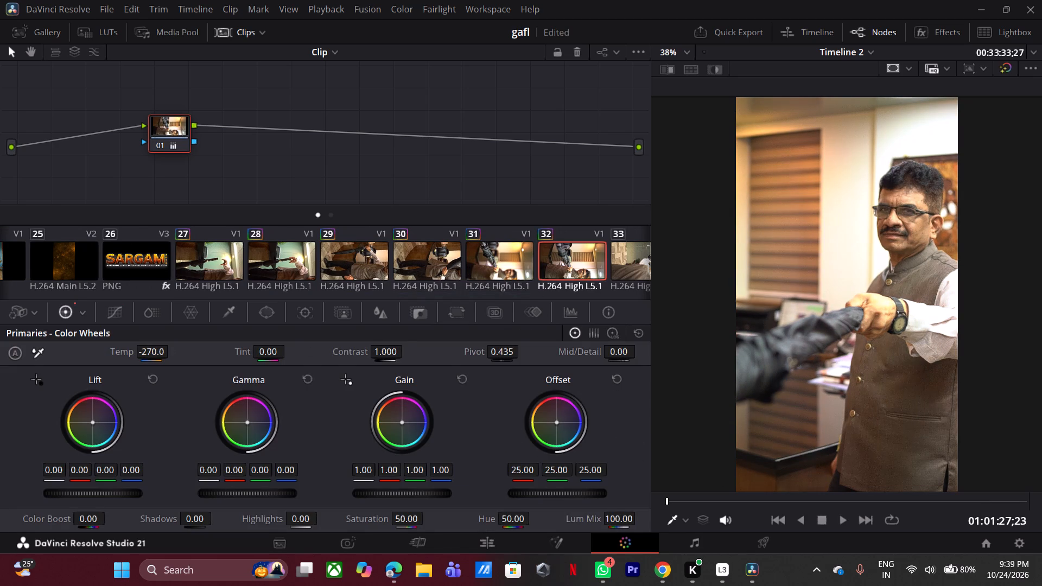
left_click_drag(392, 349, 403, 352)
left_click_drag(310, 515, 293, 520)
left_click_drag(293, 520, 300, 521)
left_click_drag(196, 517, 200, 525)
left_click_drag(200, 525, 185, 529)
left_click(92, 515)
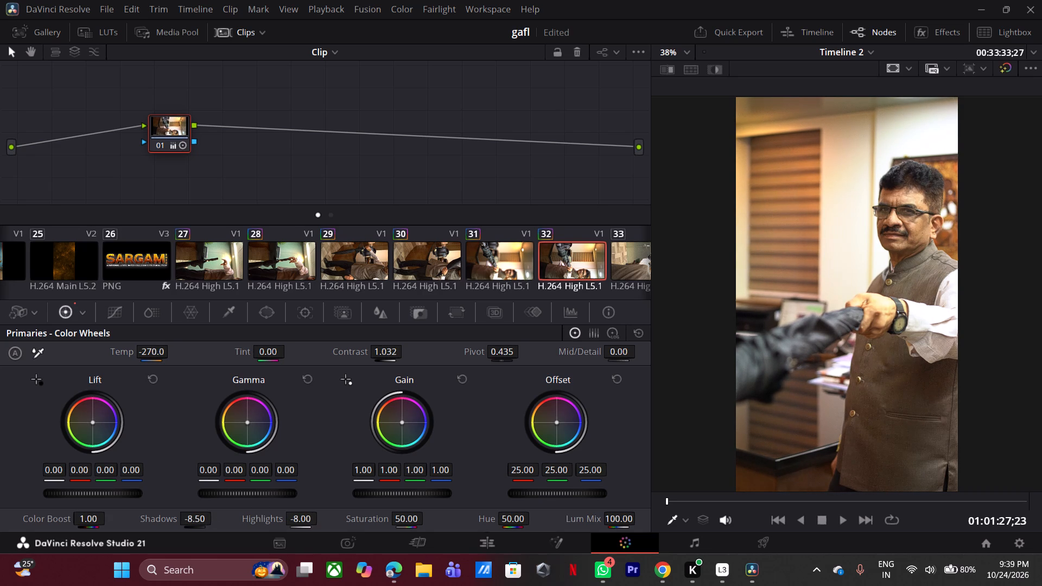
left_click_drag(156, 354, 121, 362)
left_click_drag(121, 362, 125, 362)
Add shadow, highlight and midtone points to clip 32's custom curve, pulling the highlights and midtones slightly below the diagonal.
left_click(115, 314)
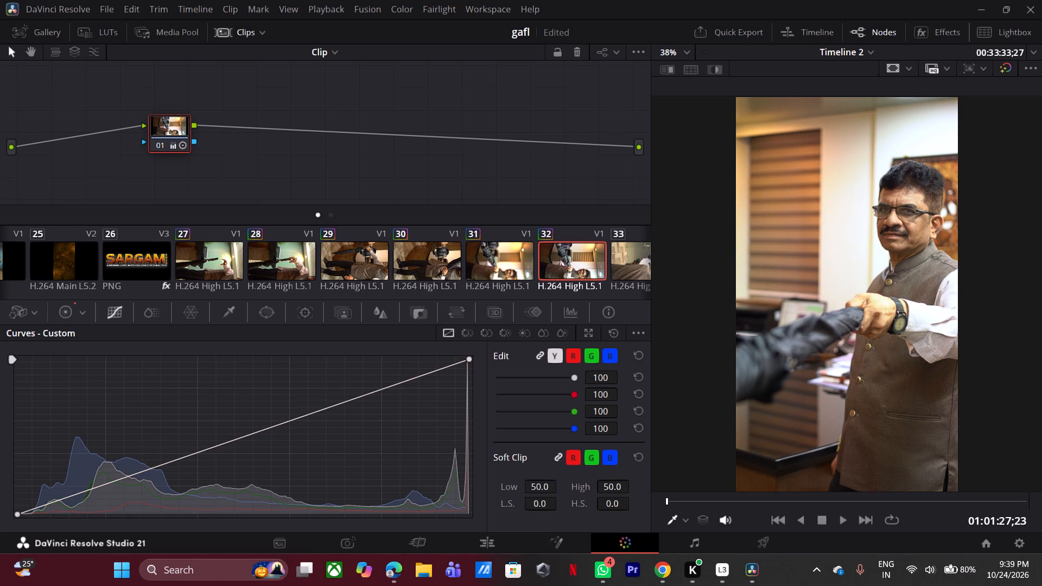
left_click_drag(106, 486, 99, 489)
left_click_drag(406, 378, 409, 381)
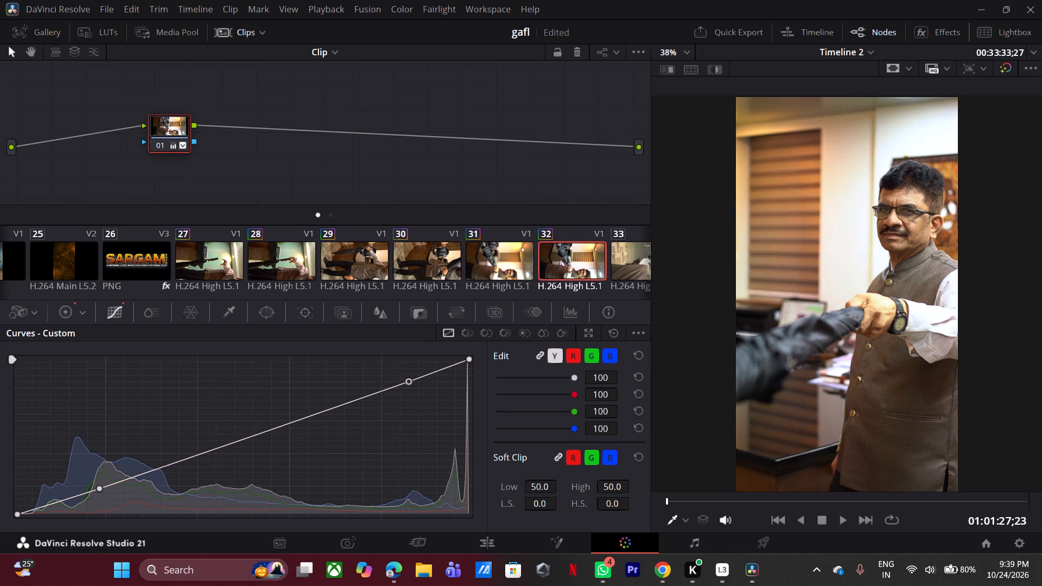
left_click_drag(409, 381, 417, 384)
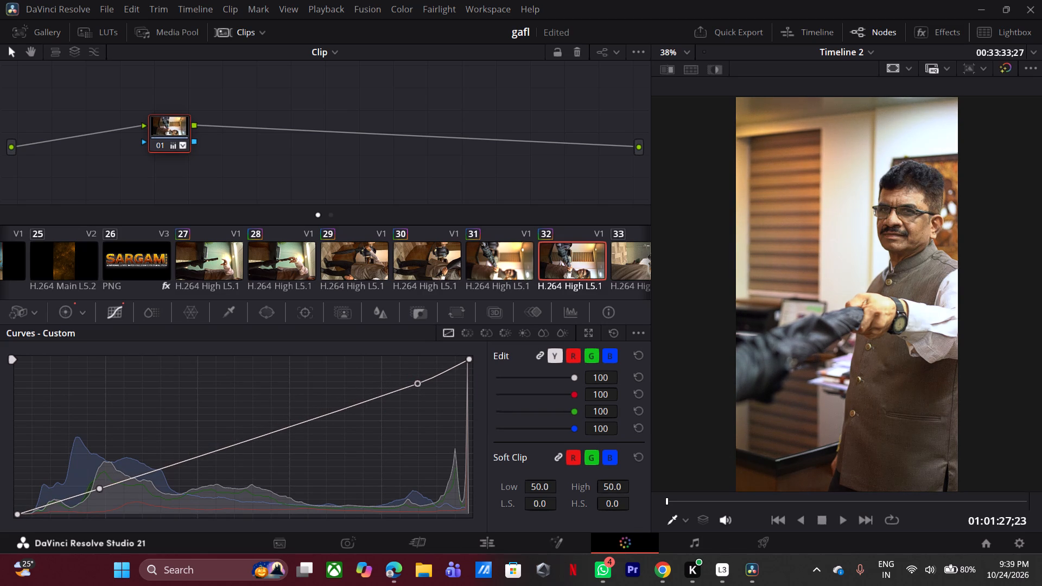
left_click_drag(245, 443, 239, 446)
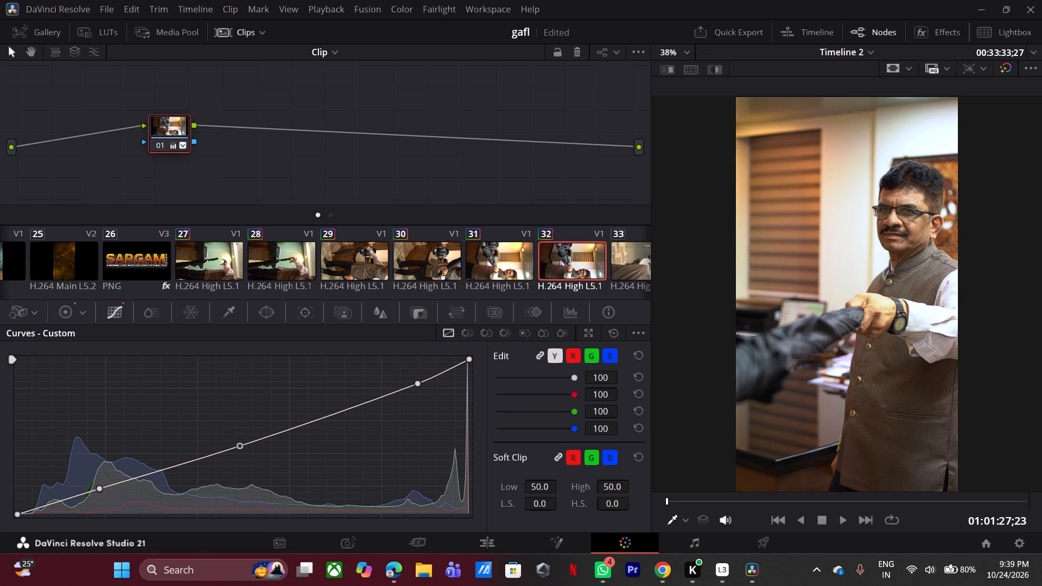
Balance clip 32's wheels: lift red -0.01 and blue 0.03, gamma red -0.01, and try a gain tint before resetting it.
left_click(75, 310)
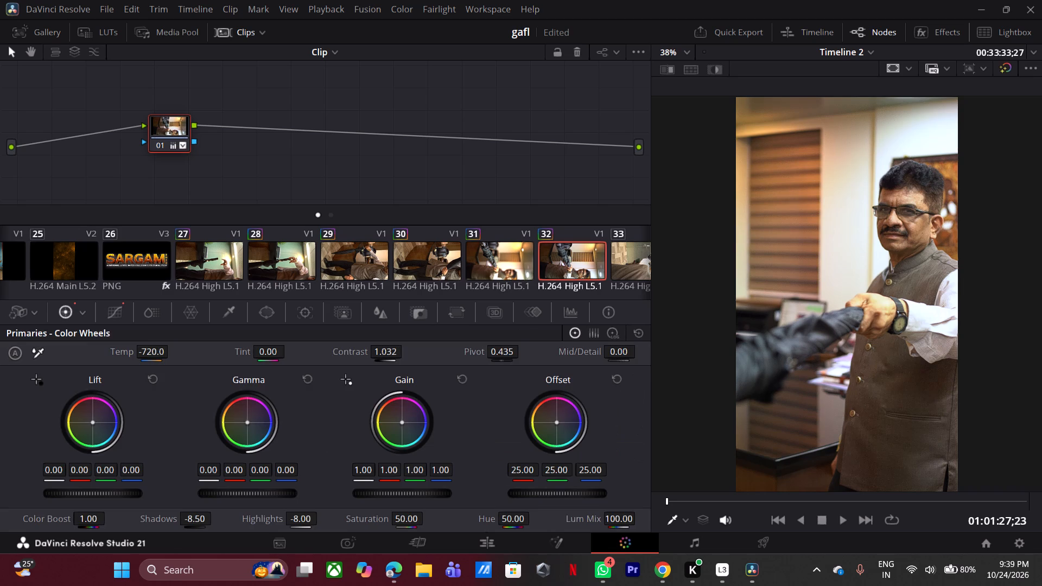
left_click_drag(93, 423, 104, 427)
left_click_drag(247, 422, 246, 423)
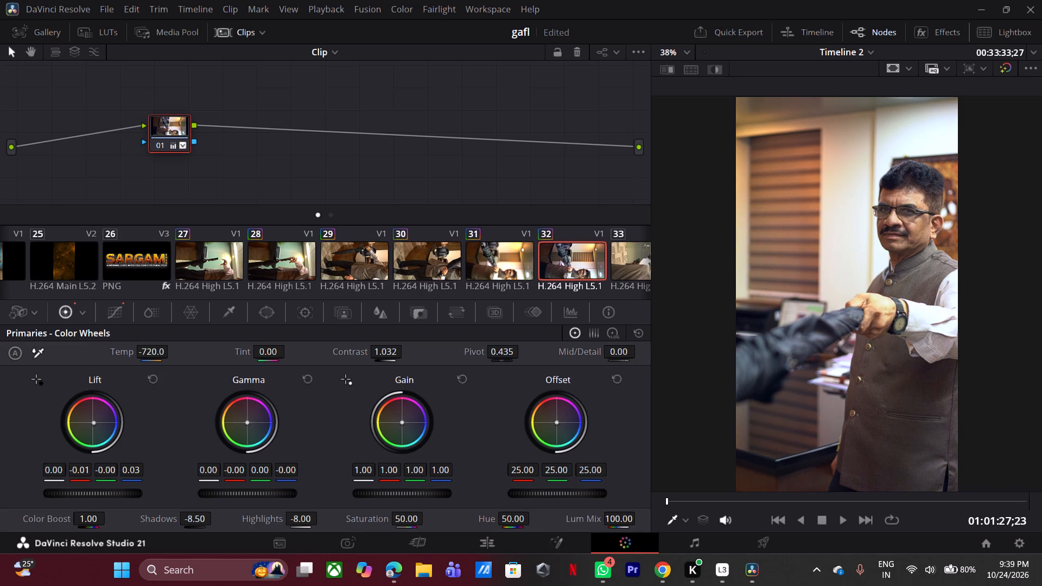
left_click_drag(246, 423, 245, 427)
left_click_drag(245, 427, 245, 428)
left_click(401, 422)
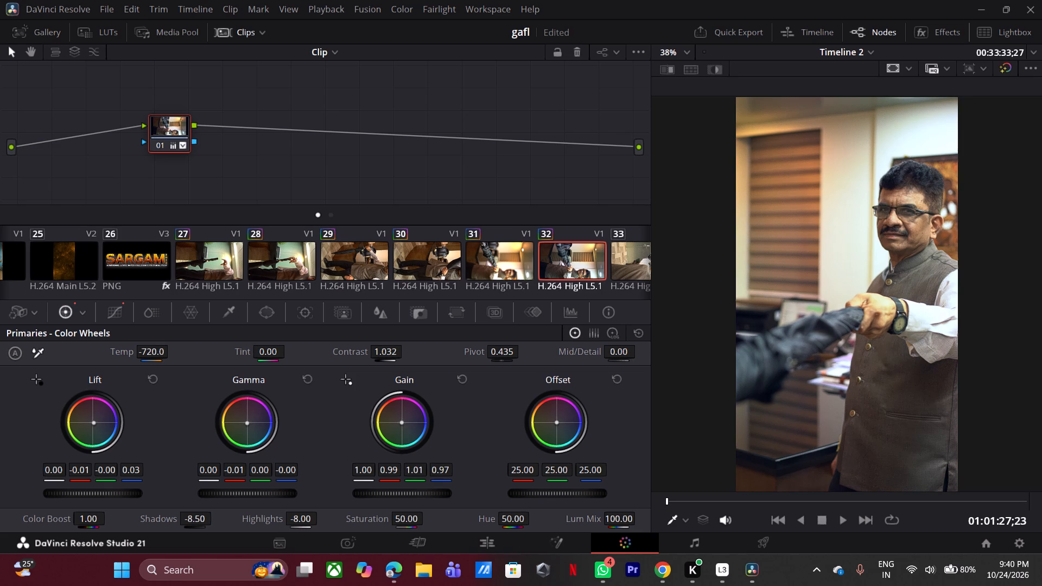
left_click(461, 381)
Copy clip 32's grade back through clips 31, 30, 29, 28 and 27, each taken from the clip after it.
left_click(462, 264)
left_click(503, 262)
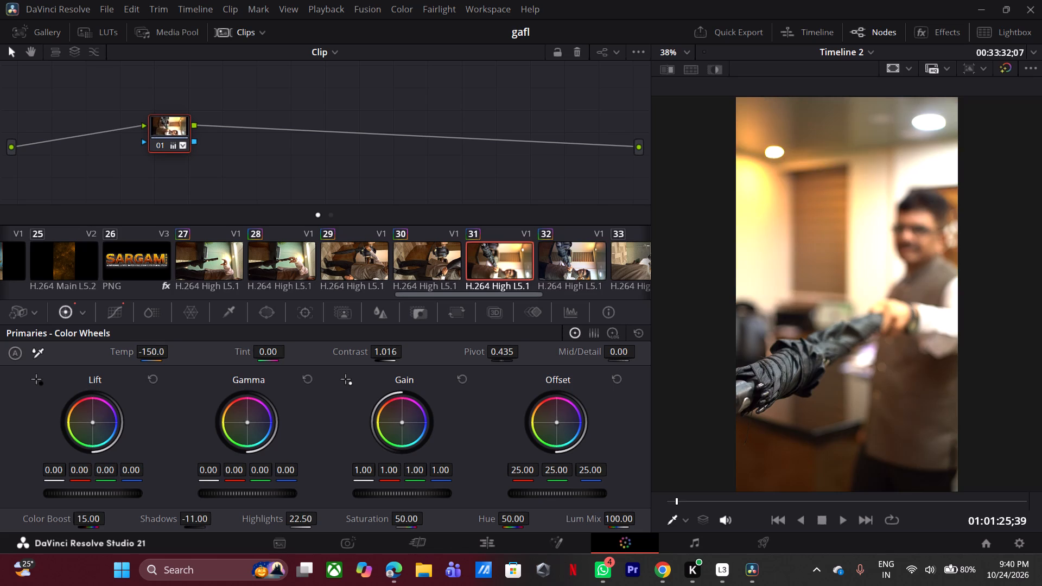
middle_click(563, 259)
left_click(453, 258)
middle_click(481, 259)
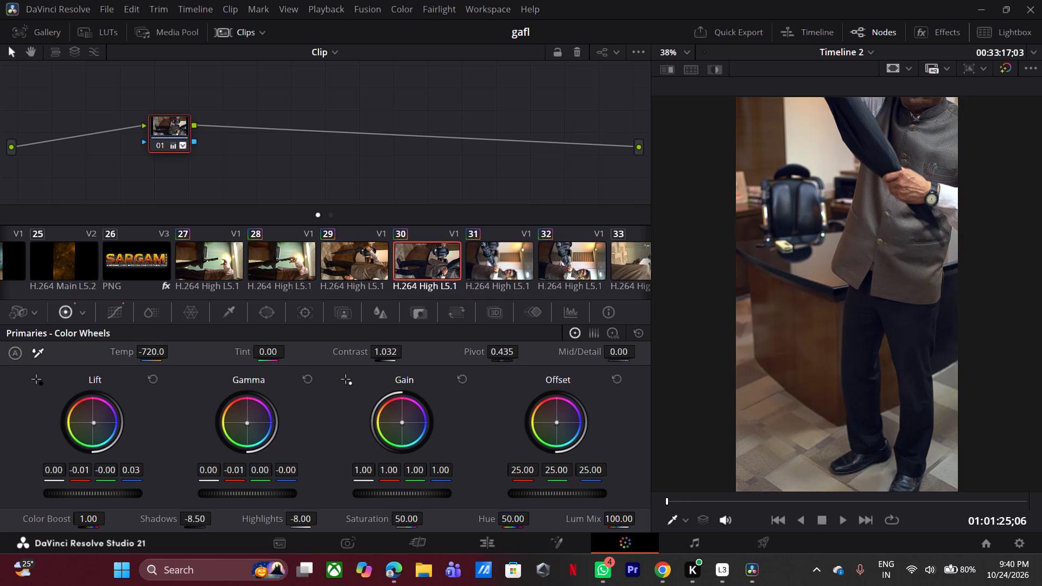
left_click(374, 265)
middle_click(411, 259)
left_click(286, 274)
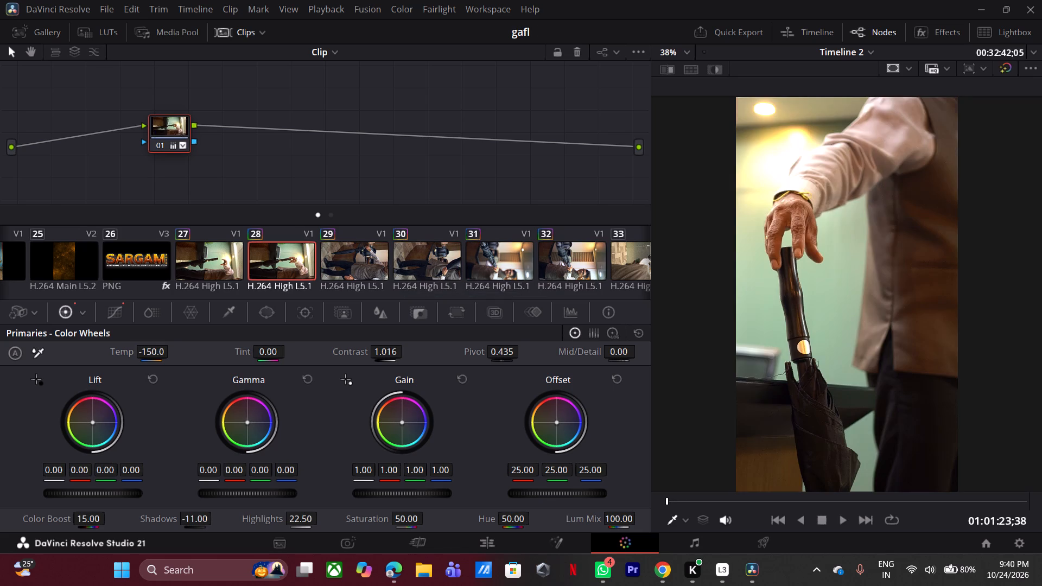
middle_click(331, 262)
left_click(215, 267)
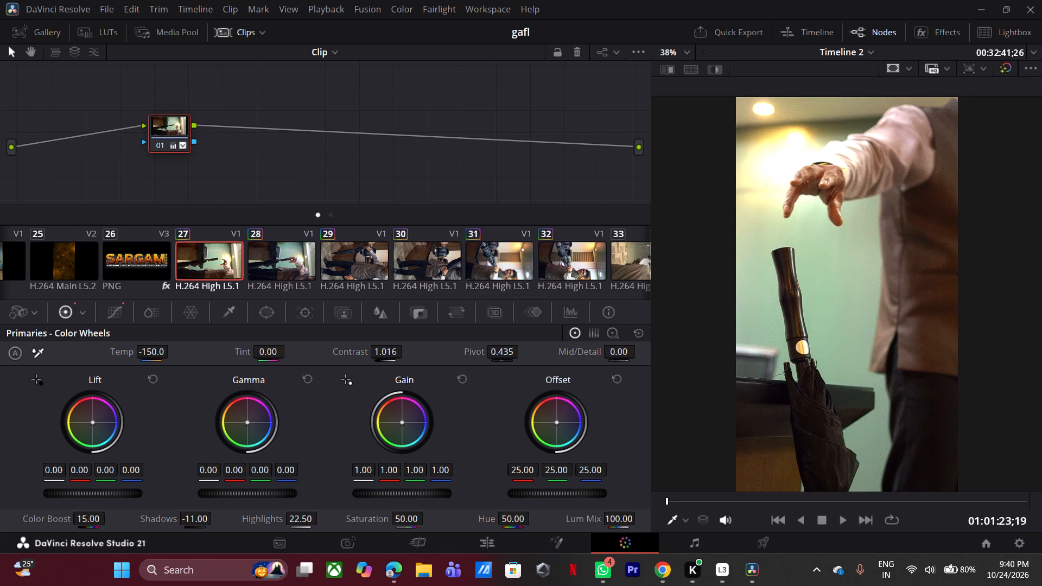
middle_click(276, 252)
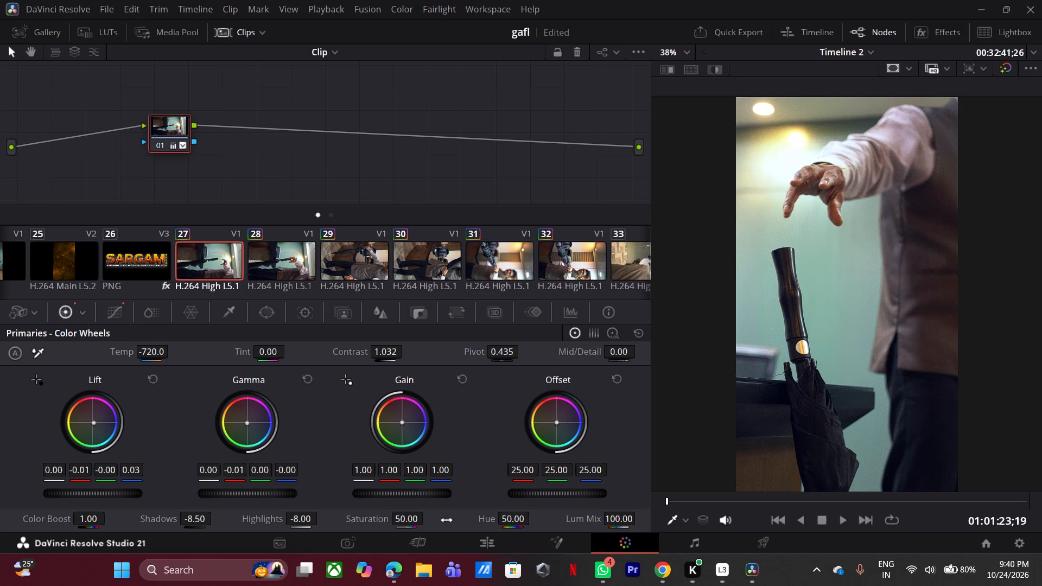
Return to the Edit page, enlarge the timeline and play the opening C0074 clips several times to check them against the music.
left_click(474, 538)
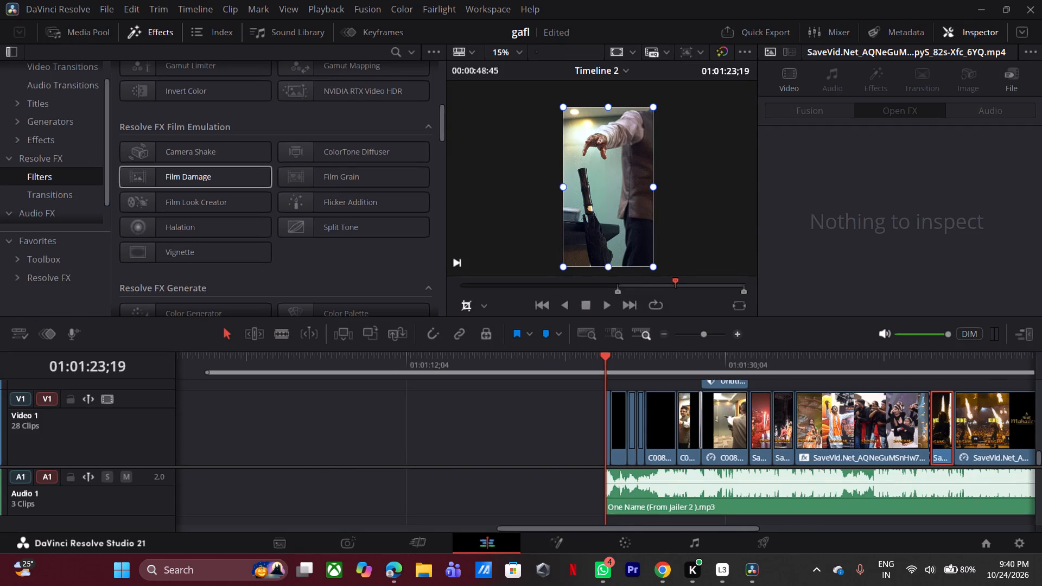
triple_click(736, 329)
key("space")
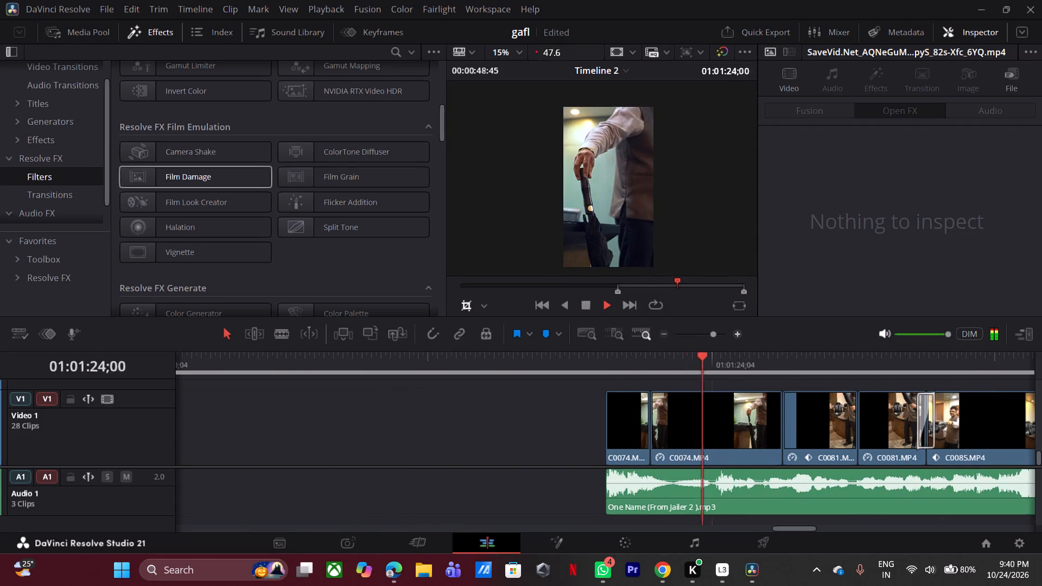
left_click(614, 370)
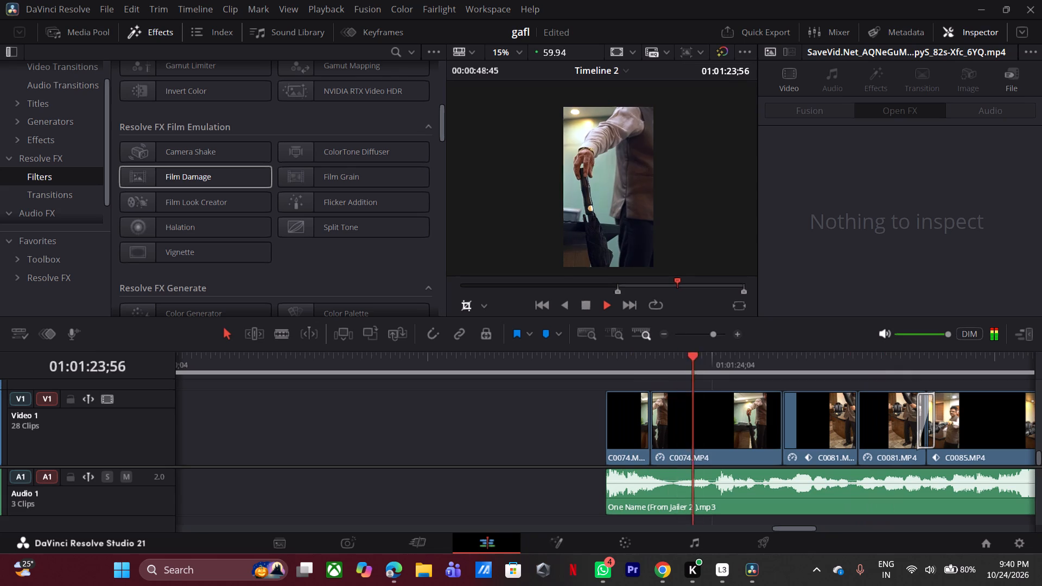
left_click(605, 368)
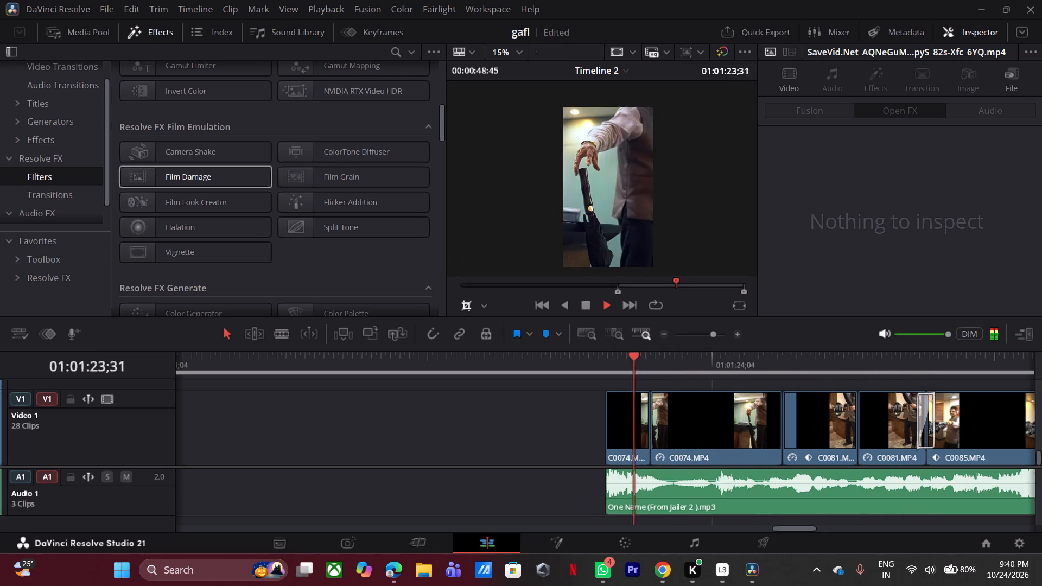
key("space")
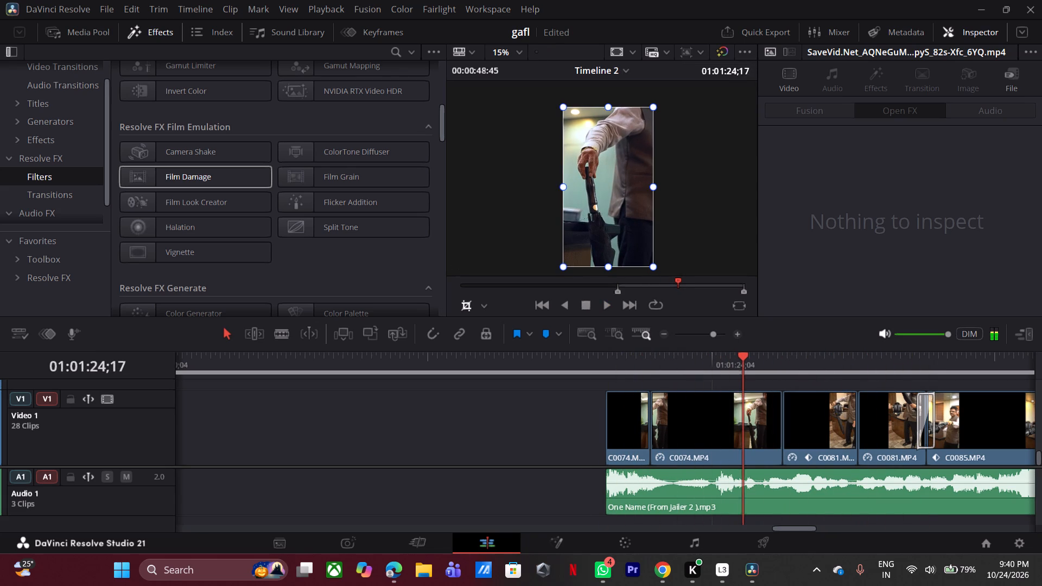
left_click(584, 373)
key("space")
key("space")
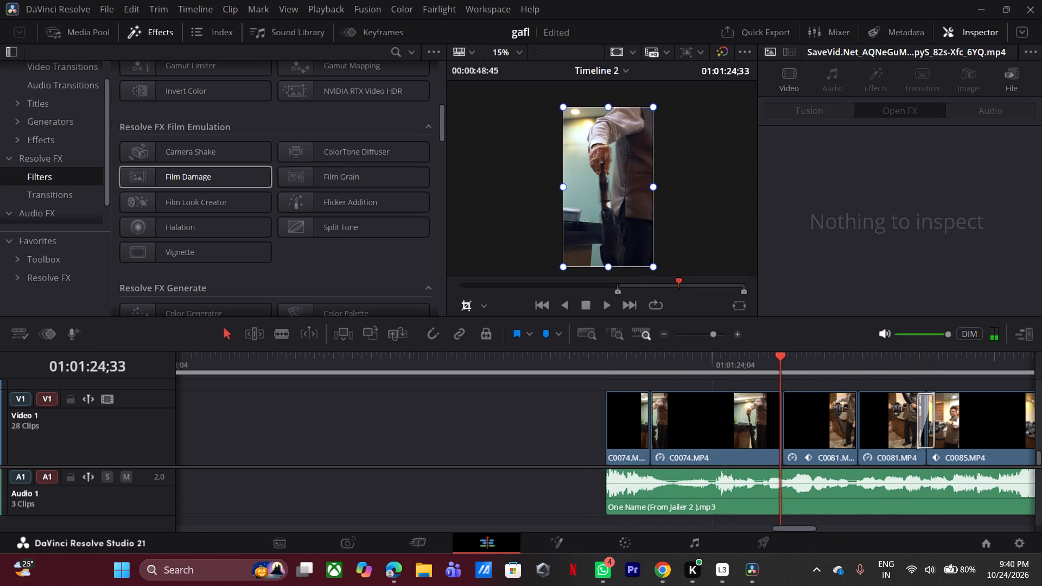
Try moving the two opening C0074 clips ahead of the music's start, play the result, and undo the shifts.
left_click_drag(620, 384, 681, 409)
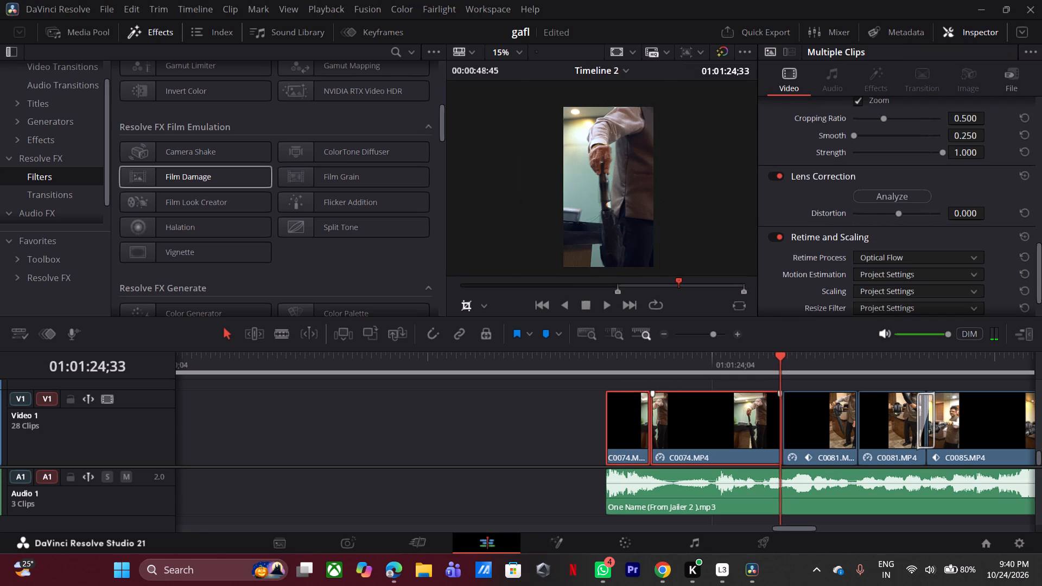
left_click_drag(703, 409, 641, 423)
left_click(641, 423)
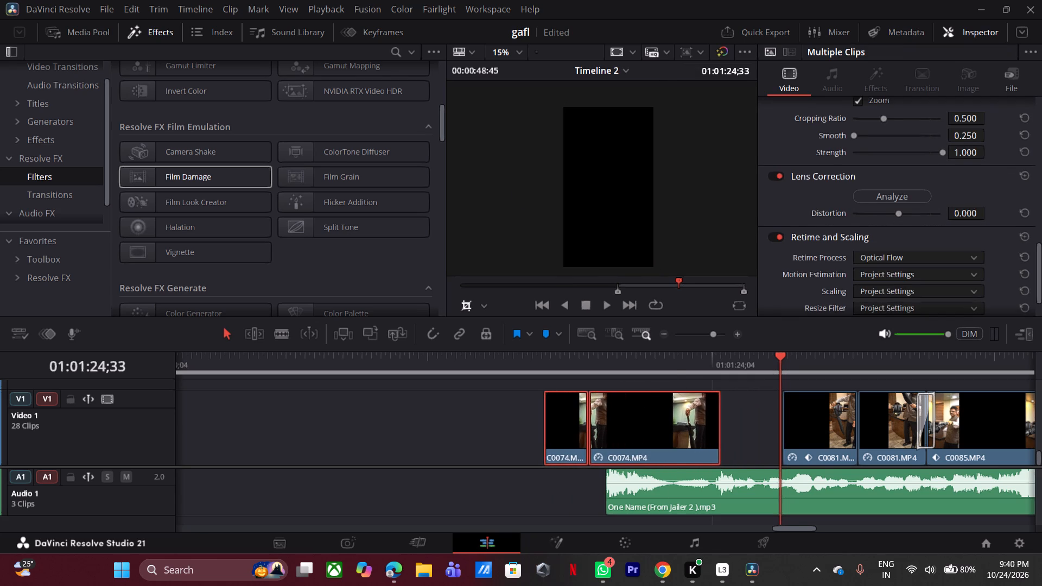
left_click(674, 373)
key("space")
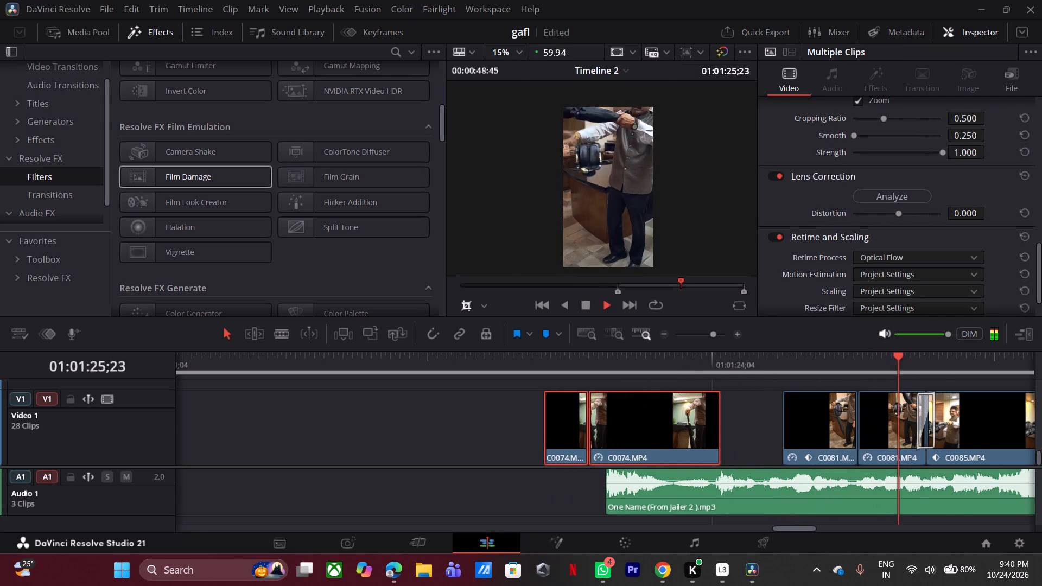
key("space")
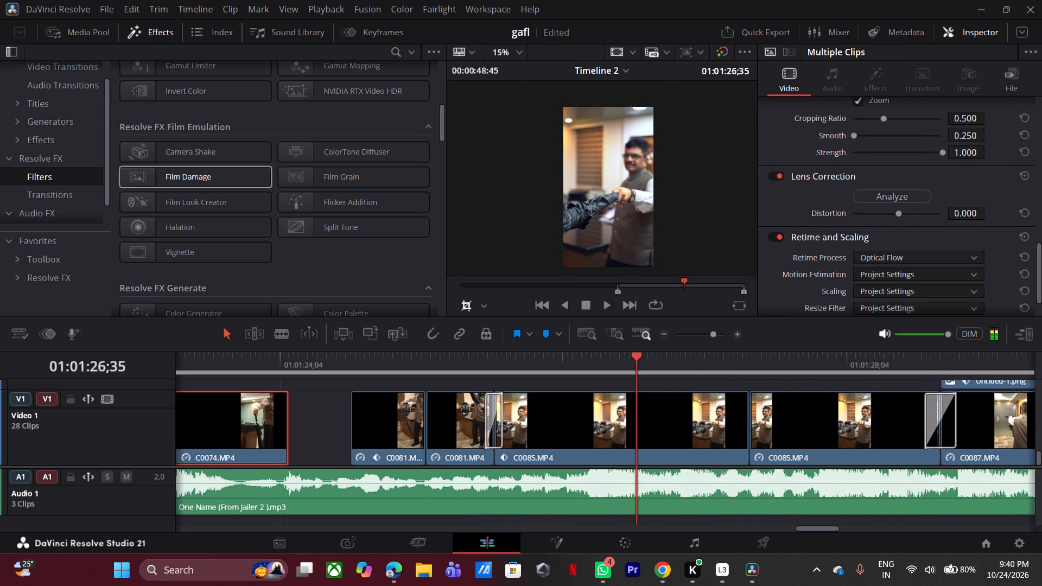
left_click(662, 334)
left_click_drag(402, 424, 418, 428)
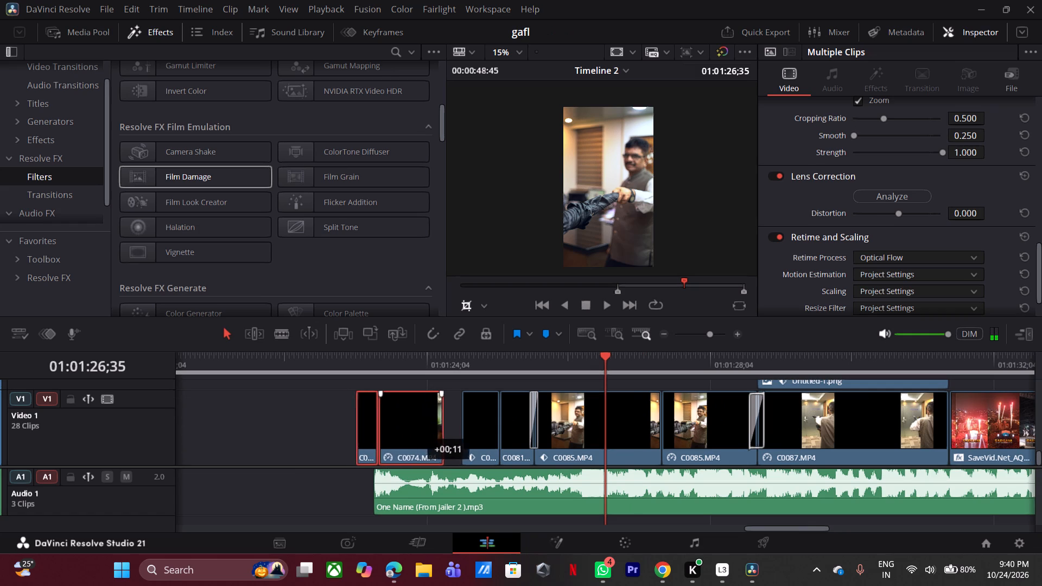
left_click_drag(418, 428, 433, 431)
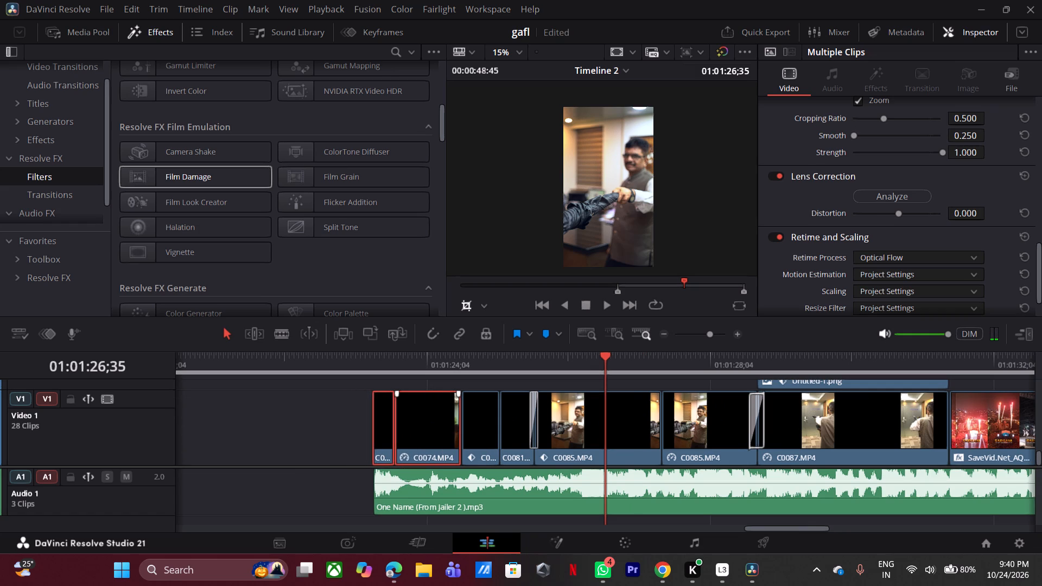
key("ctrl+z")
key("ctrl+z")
Play the opening repeatedly from the C0074 clips through the C0081 and C0085 clips to check the cuts against the music.
left_click(369, 364)
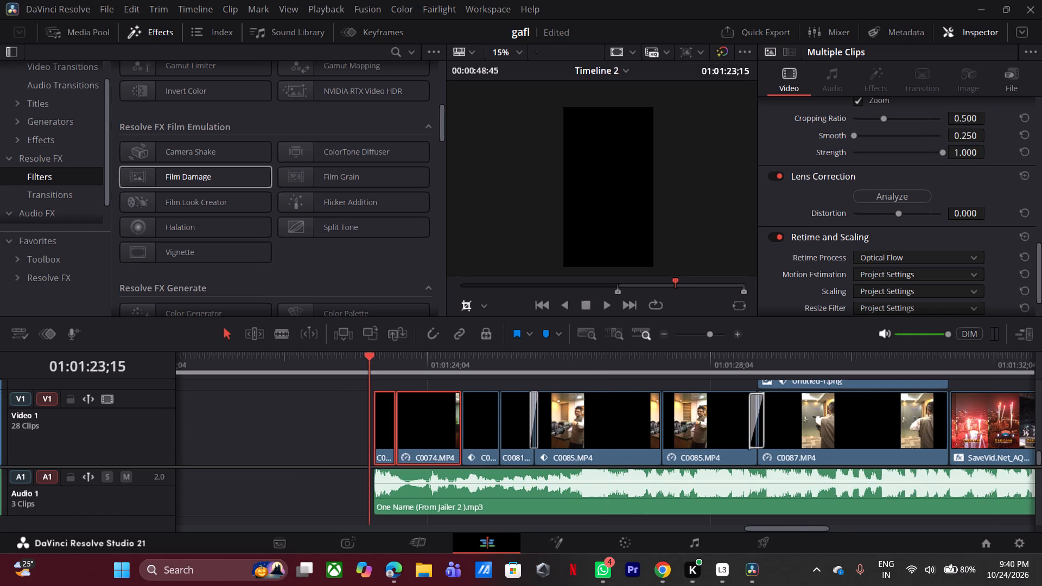
key("space")
key("space")
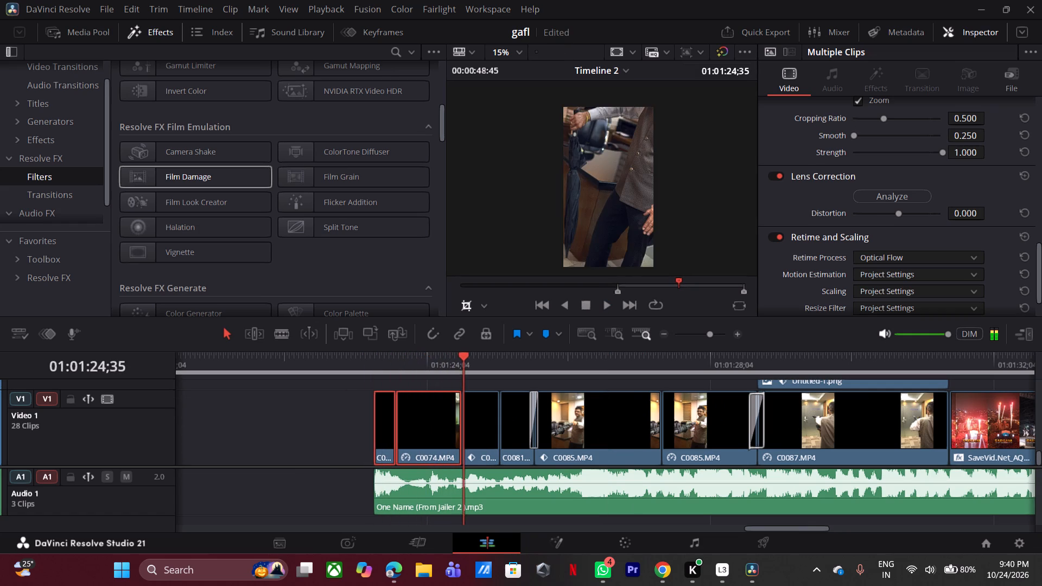
left_click(368, 364)
key("space")
key("space")
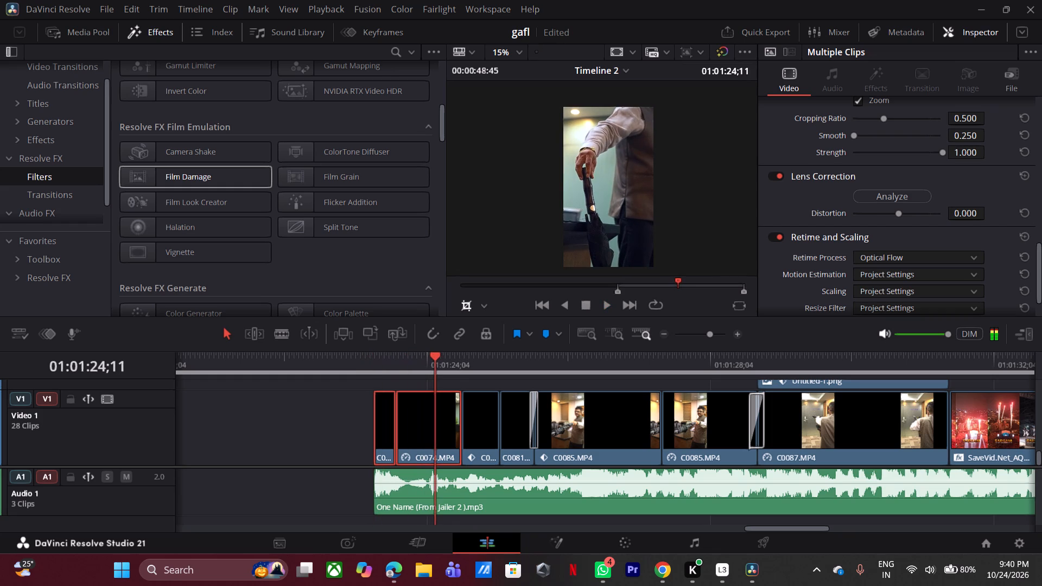
key("space")
key("space")
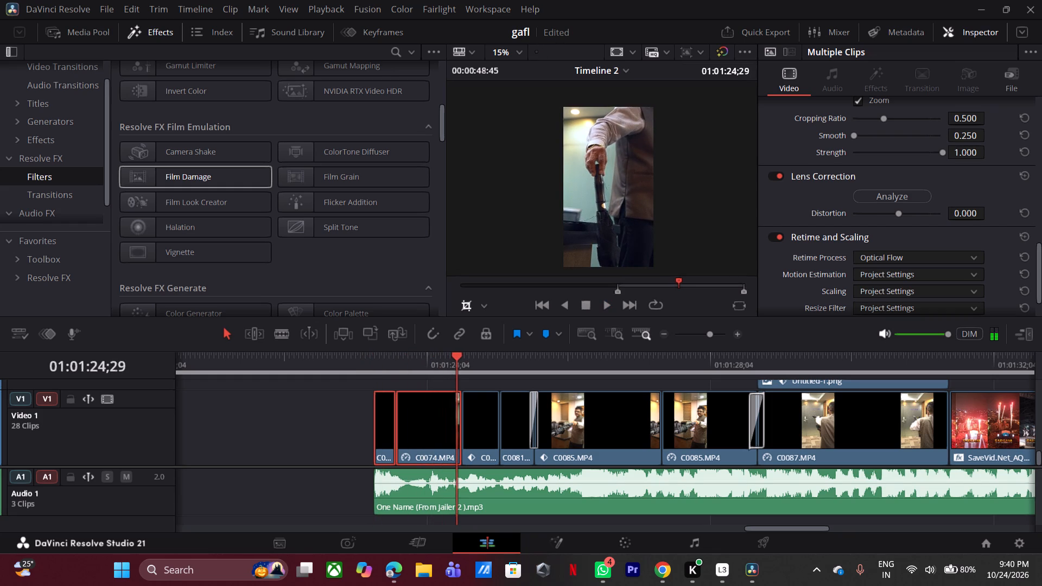
key("space")
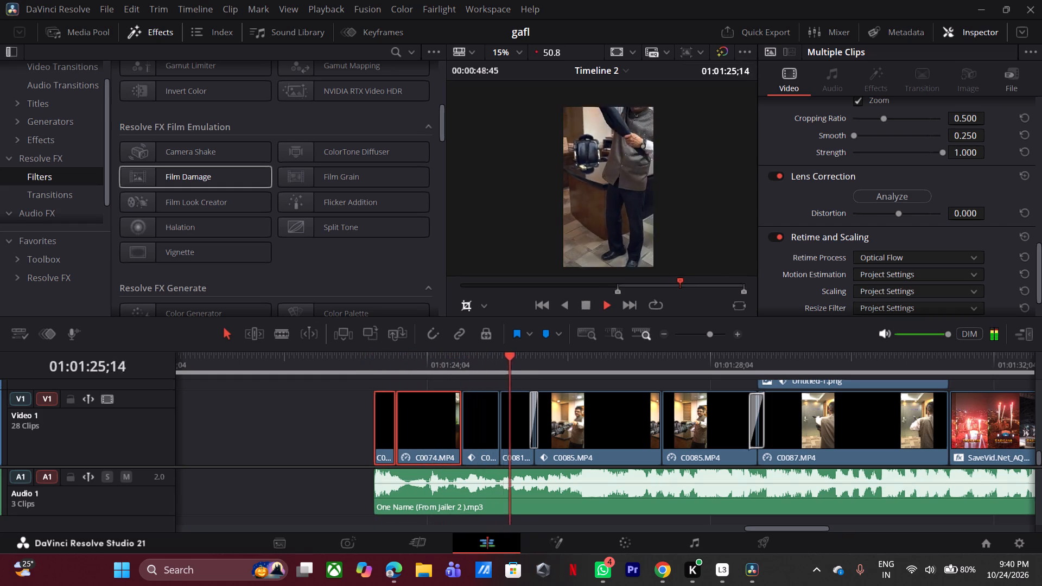
left_click(475, 371)
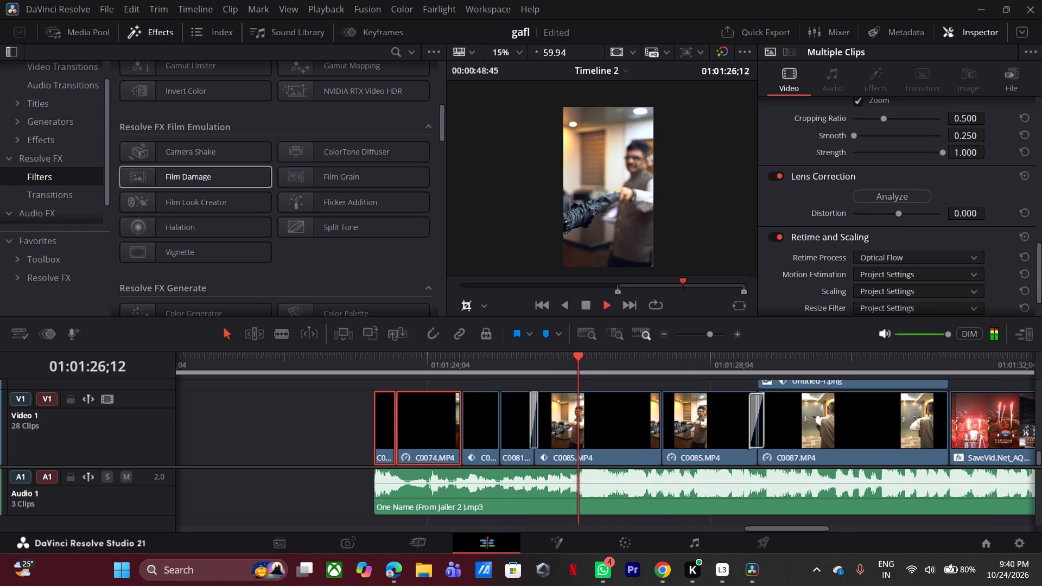
left_click(484, 366)
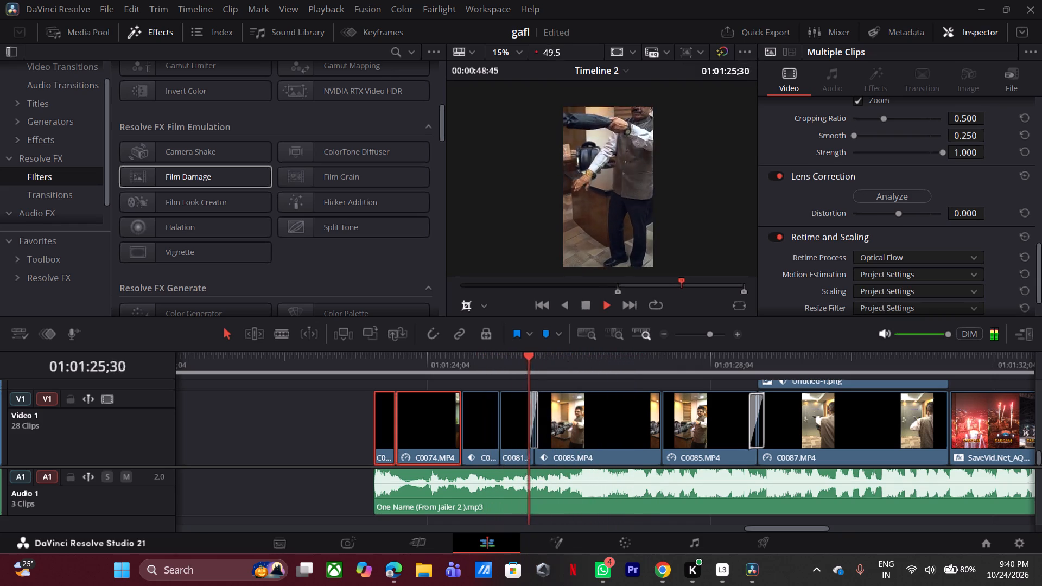
left_click(484, 366)
key("space")
Set the zoom at the first C0081 clip's final keyframe to 0.570, copied from the second C0081 clip.
triple_click(739, 335)
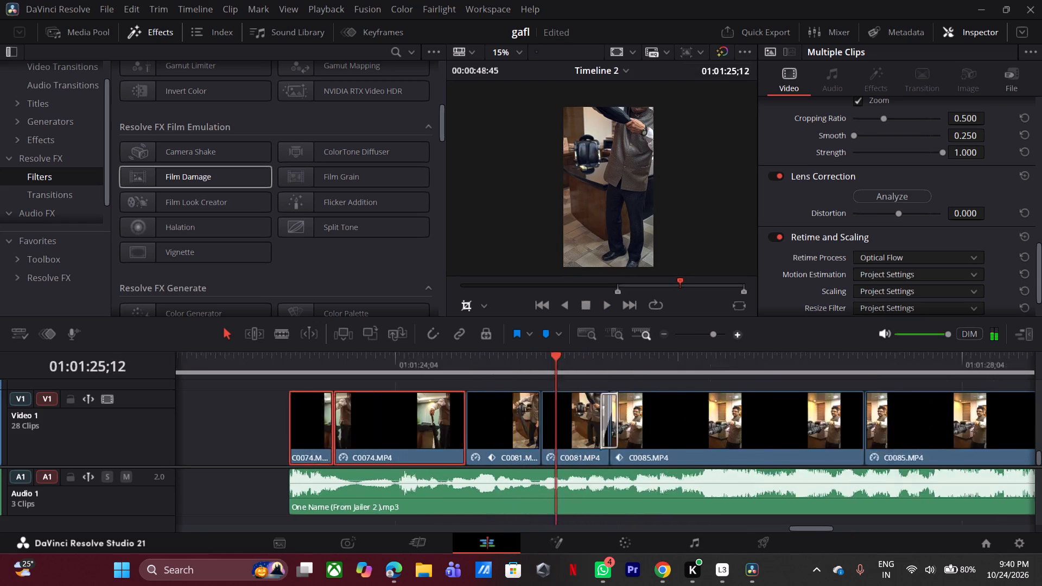
key("Up")
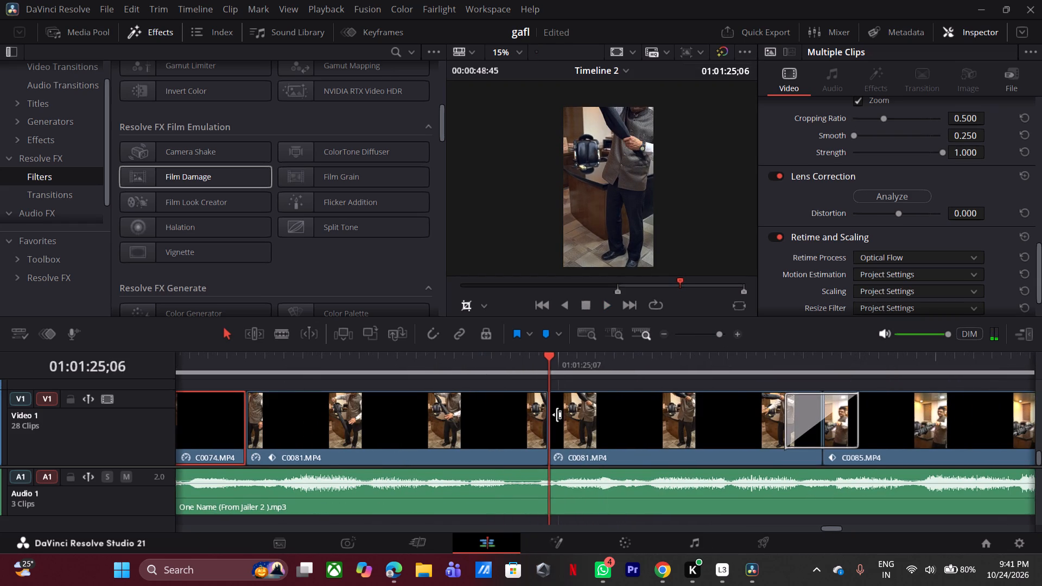
left_click(511, 417)
scroll(915, 205, "up", 13)
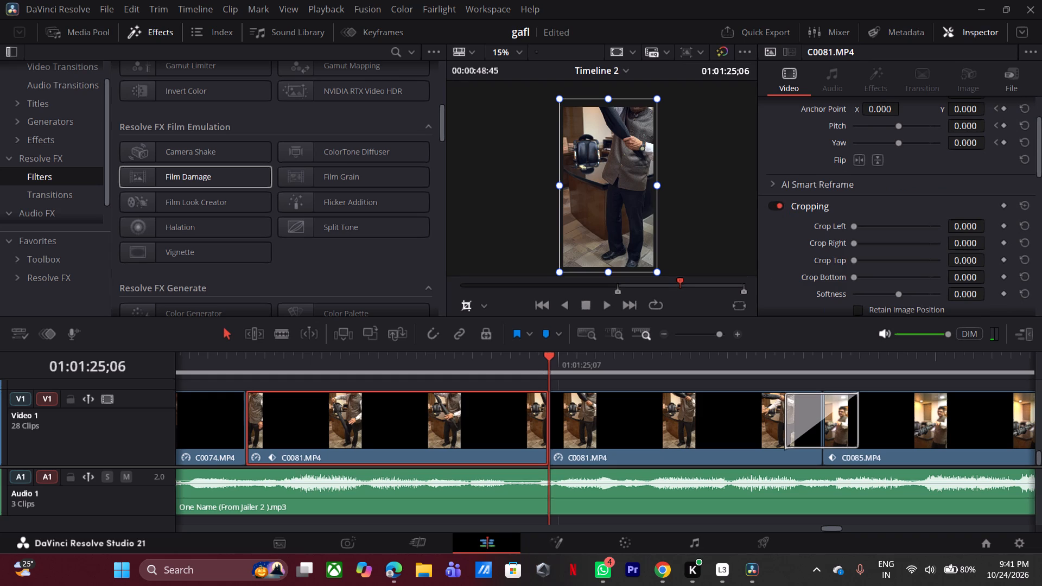
left_click(622, 423)
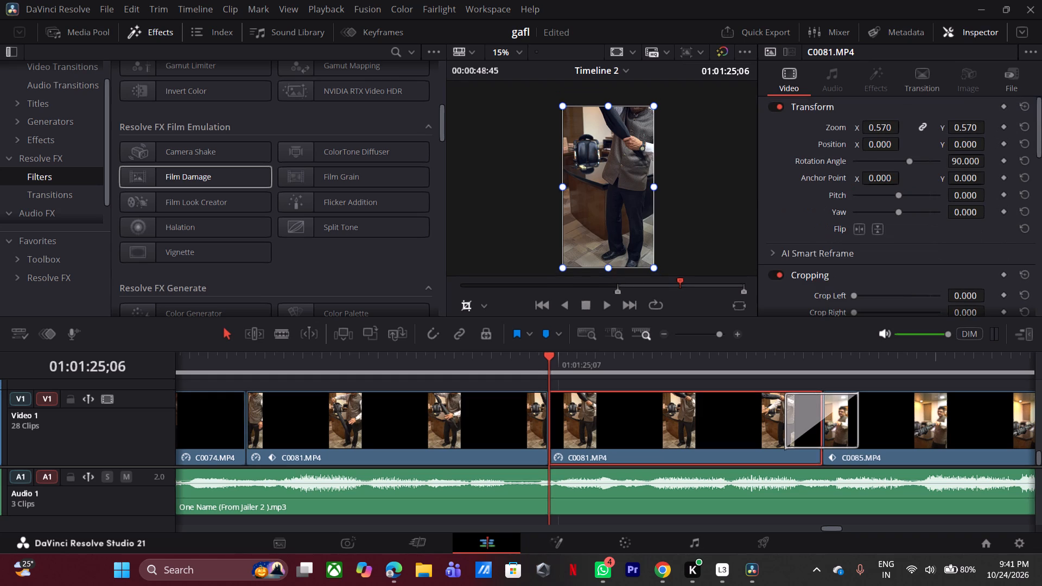
left_click(520, 408)
left_click(996, 126)
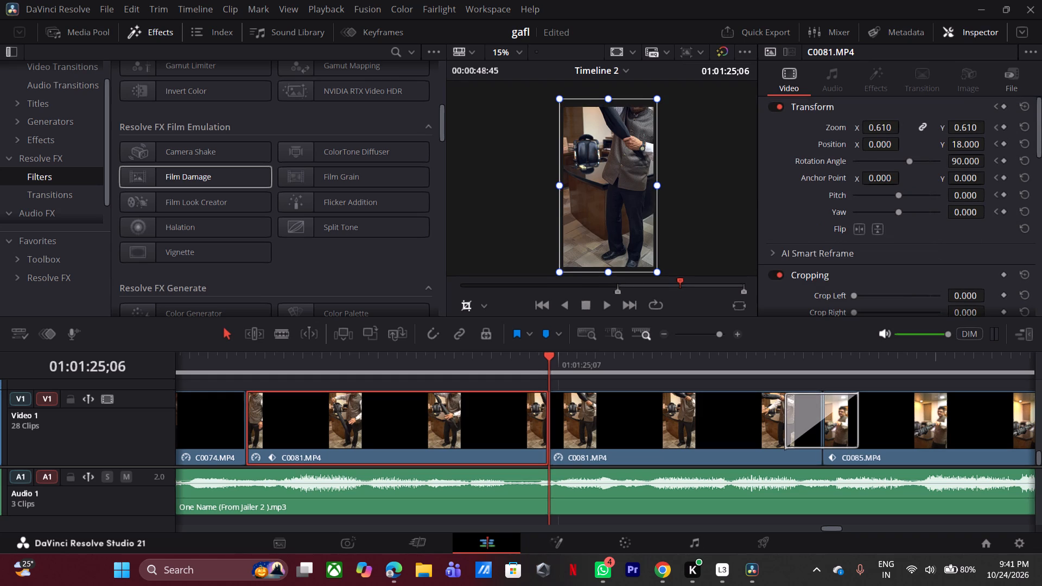
left_click(637, 423)
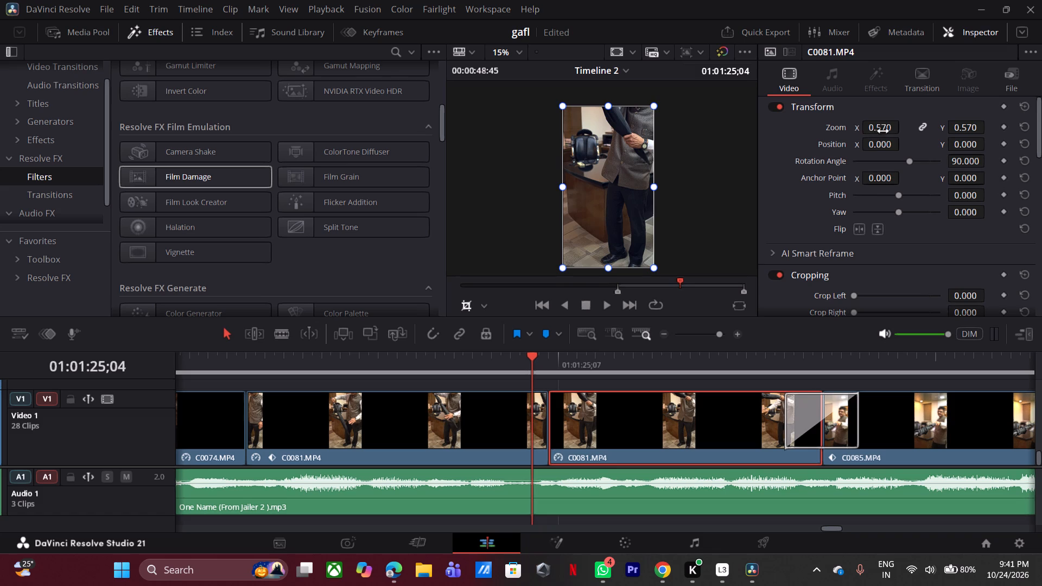
double_click(884, 129)
key("ctrl+c")
left_click(488, 422)
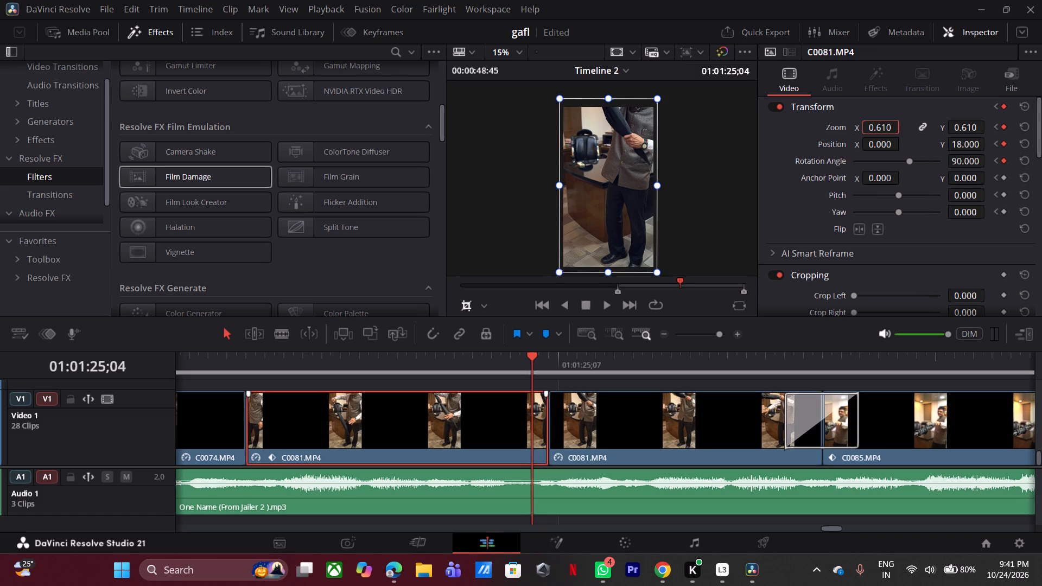
double_click(888, 126)
key("ctrl+v")
left_click(795, 142)
Reset the first C0081 clip's position at its final keyframe to 0, as on the second C0081 clip.
left_click(611, 419)
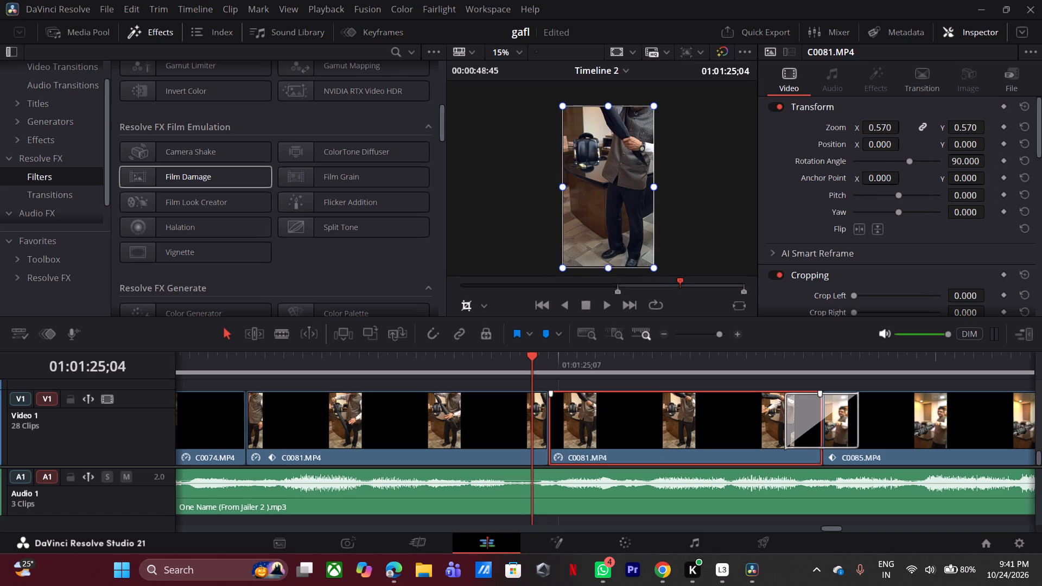
left_click(481, 423)
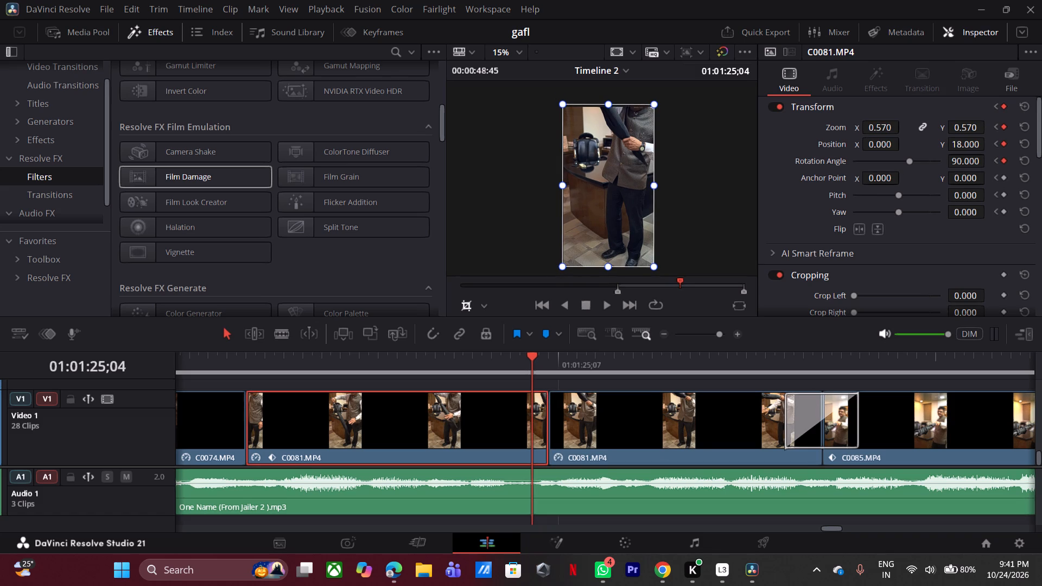
double_click(828, 142)
Play from the first C0081 clip into the C0087 clip to check the join between the C0081 clips and the transitions.
left_click(370, 369)
key("space")
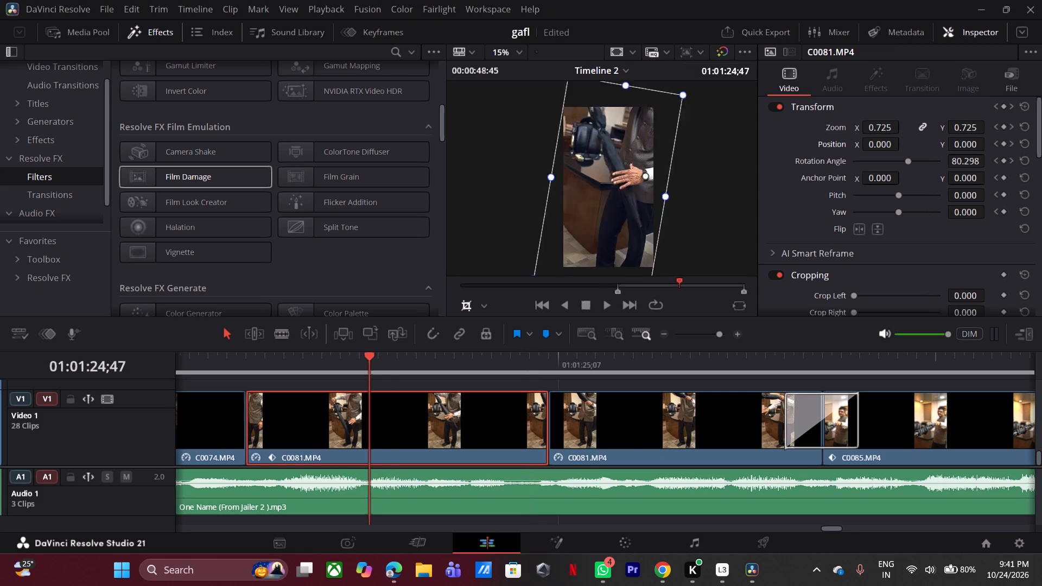
key("space")
triple_click(664, 331)
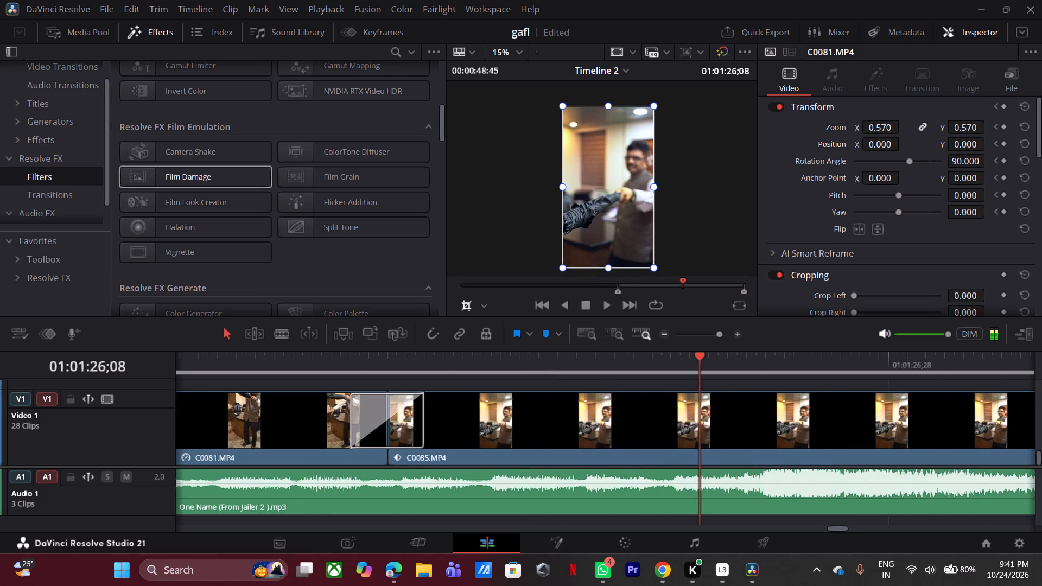
left_click(447, 364)
key("space")
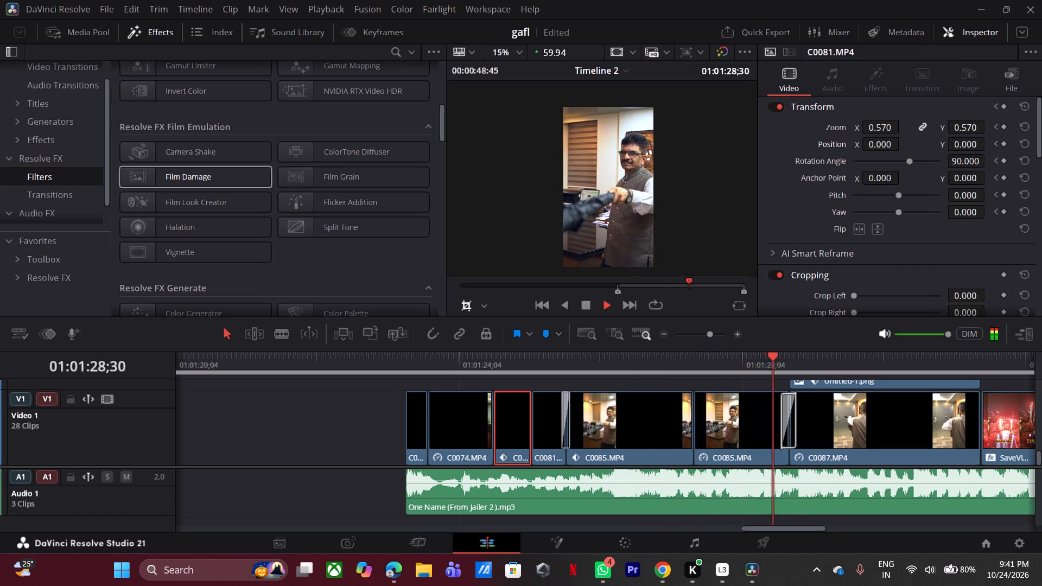
key("space")
On the Color page, copy clip 32's grade onto clip 33, the C0087 shot.
left_click(620, 546)
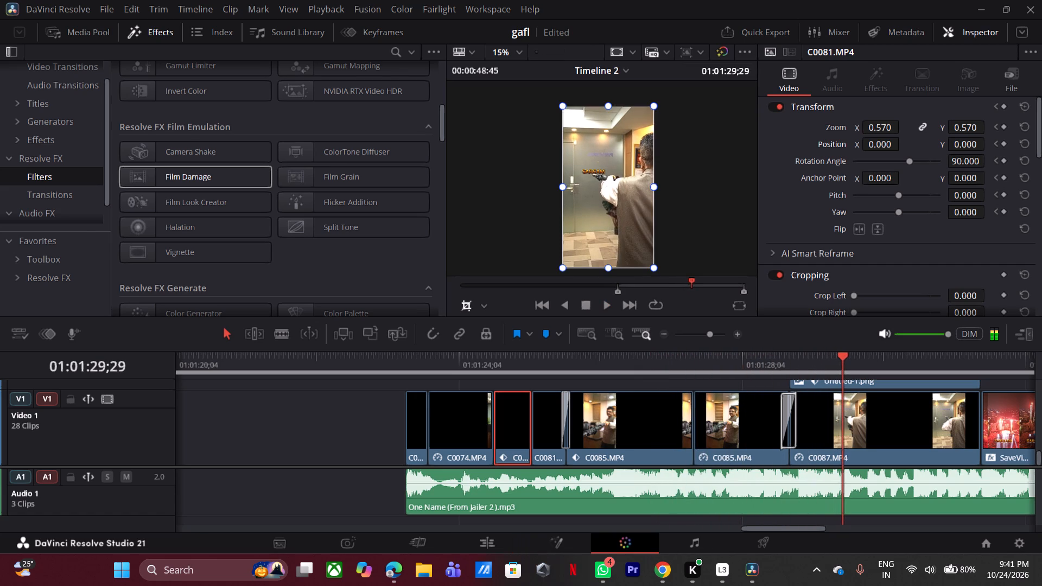
left_click(243, 256)
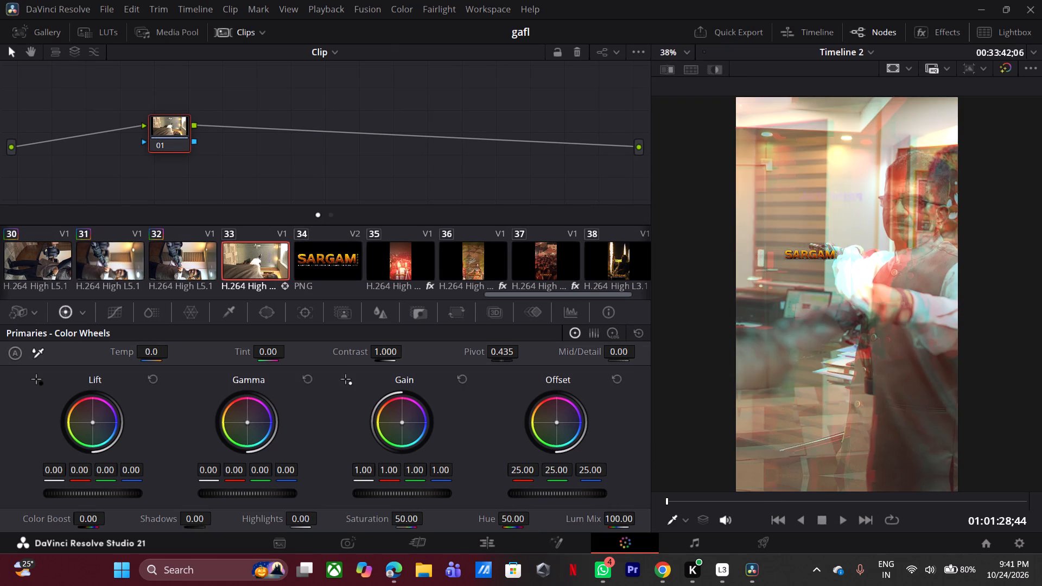
middle_click(196, 257)
Compare clips 31 and 32, play through the SARGAM title, and return to the Edit page to replay the C0087 clip.
left_click(121, 264)
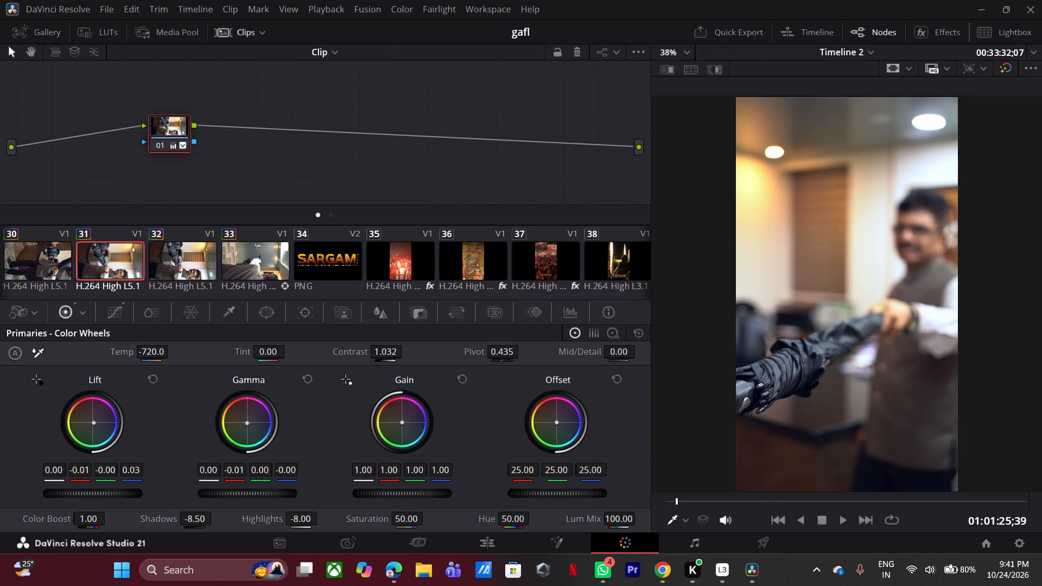
left_click(188, 266)
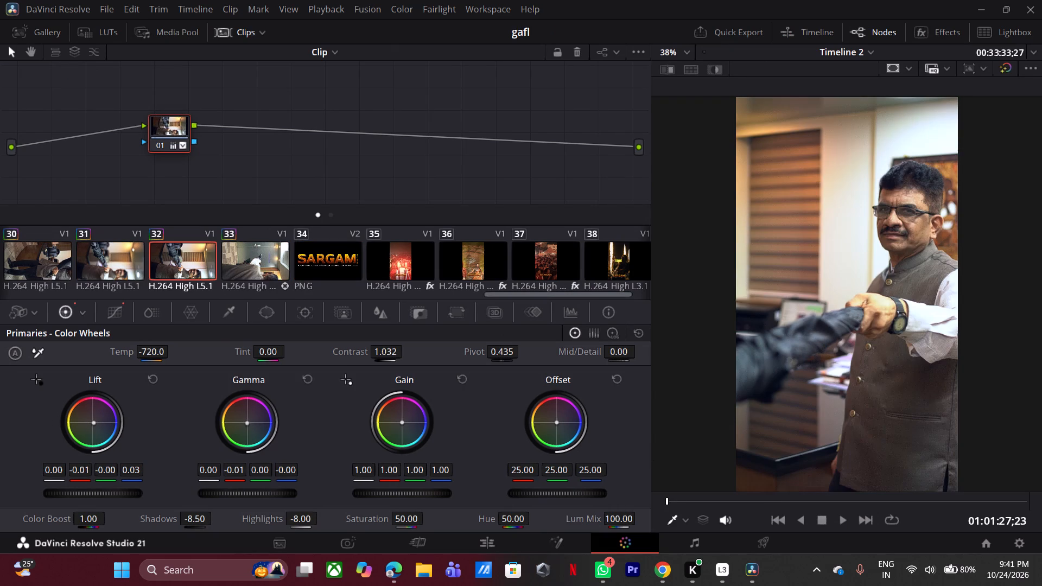
key("space")
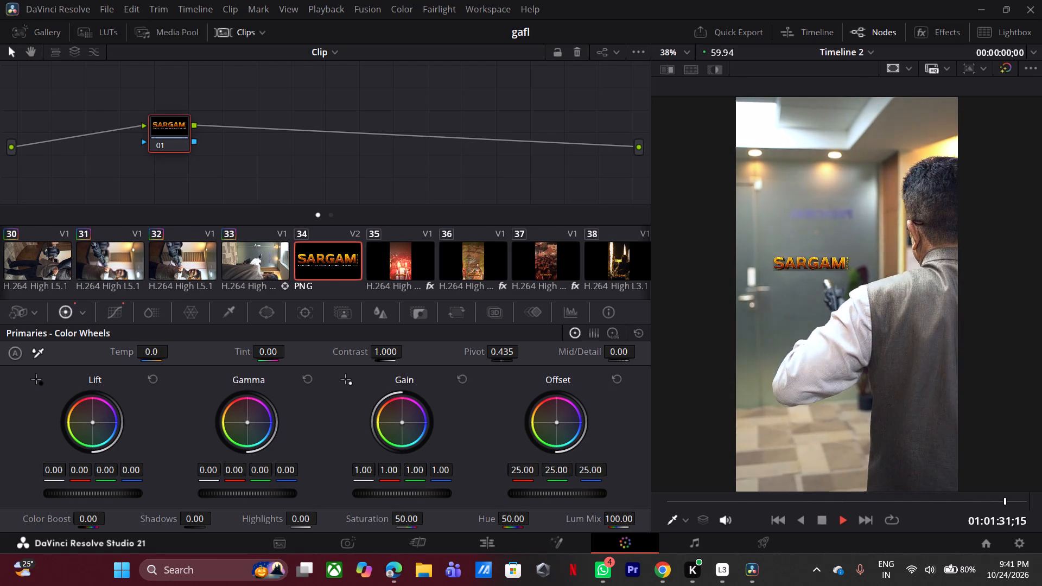
key("space")
left_click(499, 539)
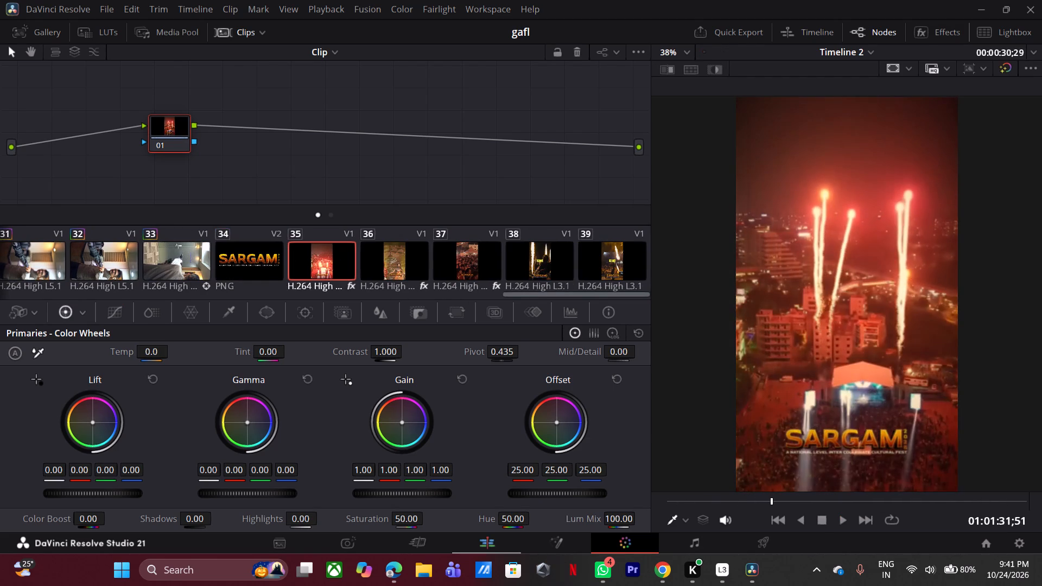
left_click(823, 359)
key("space")
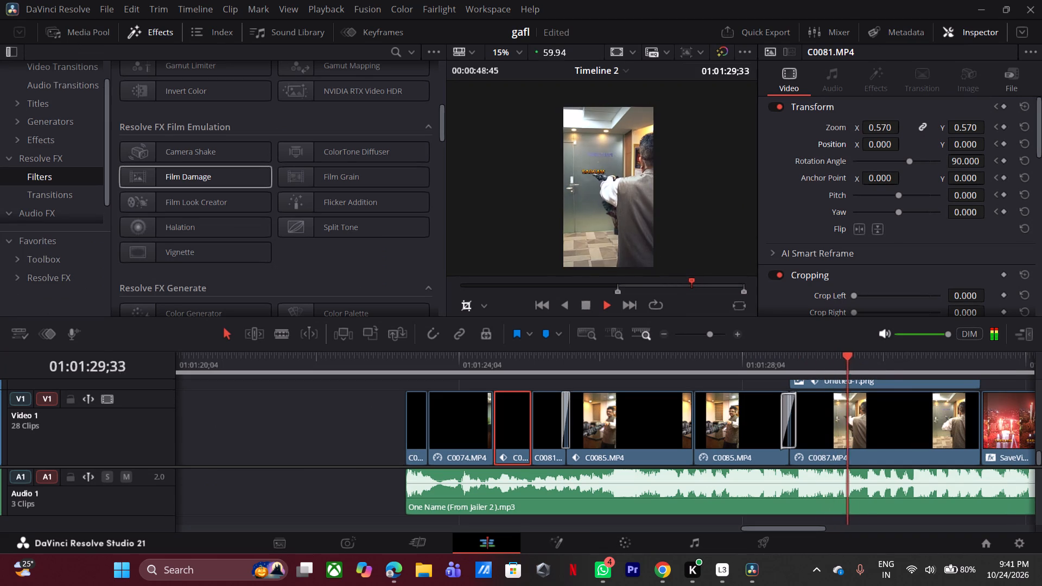
key("space")
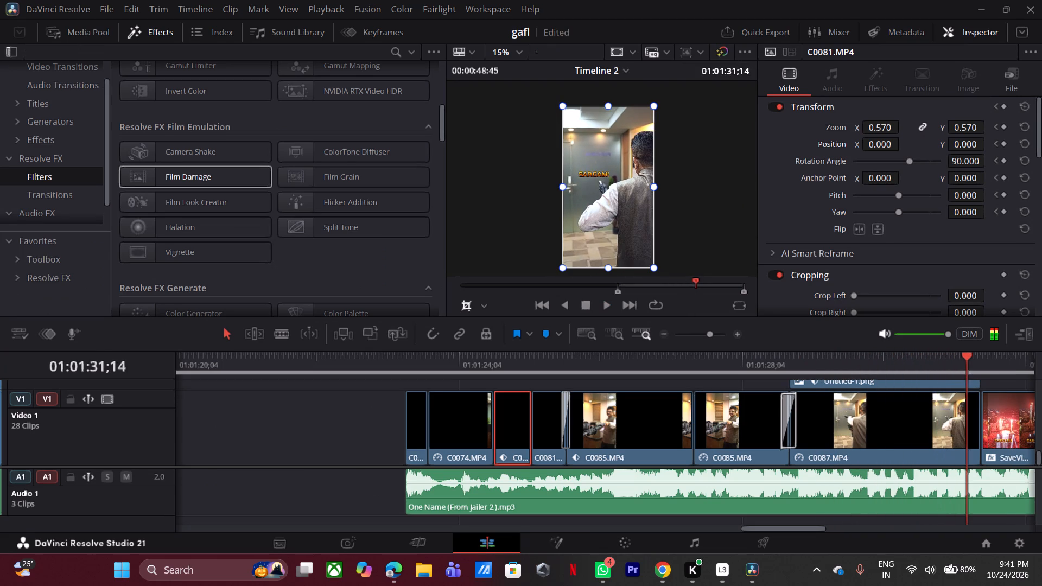
scroll(866, 417, "up", 1)
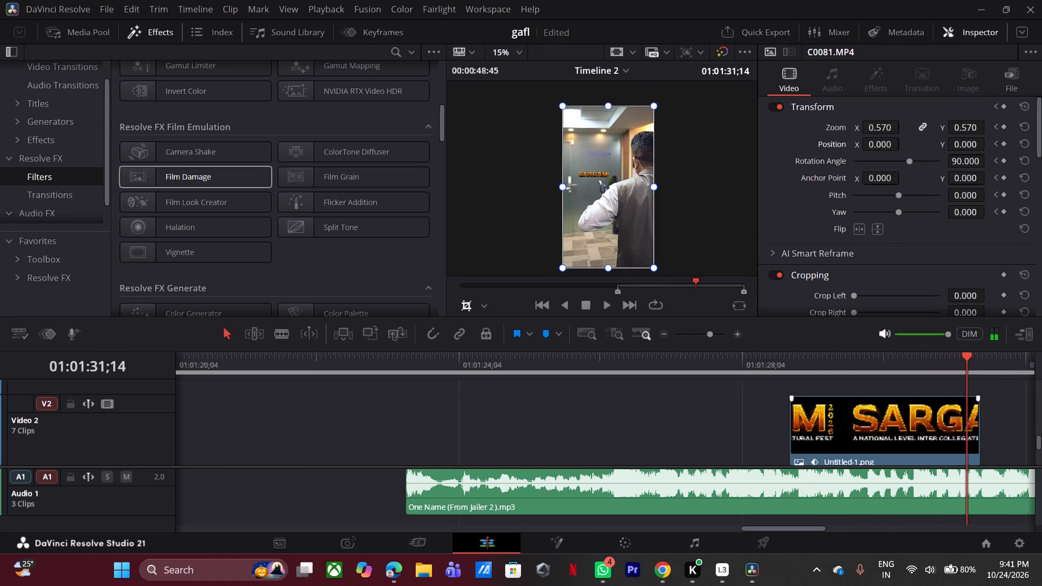
On the Color page, set clip 33's Color Boost to 5, Shadows to -20, Highlights to -25, Contrast to 1.050 and Temp to -840.
key("ctrl+f")
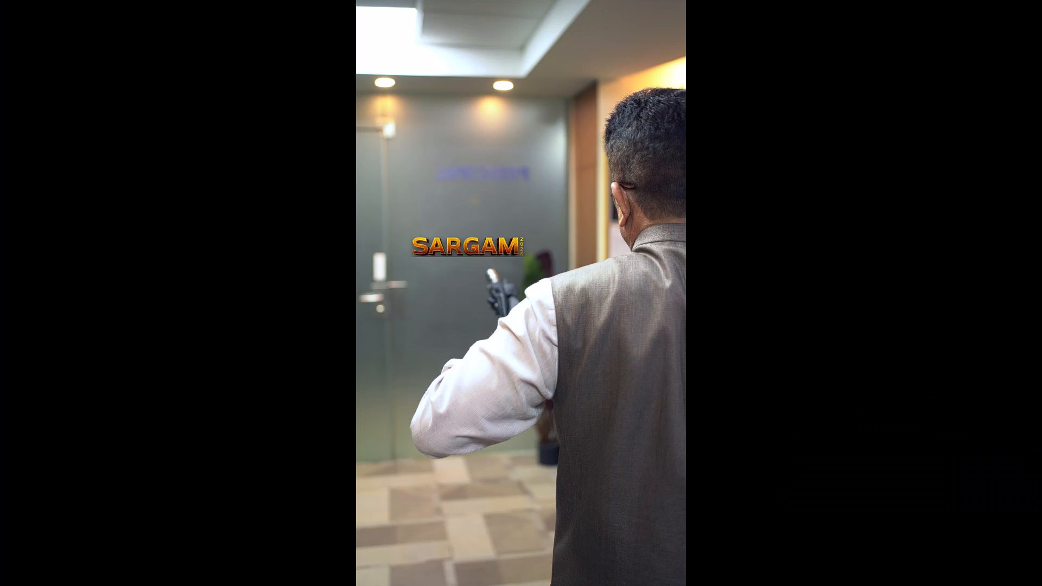
key("Escape")
left_click(628, 552)
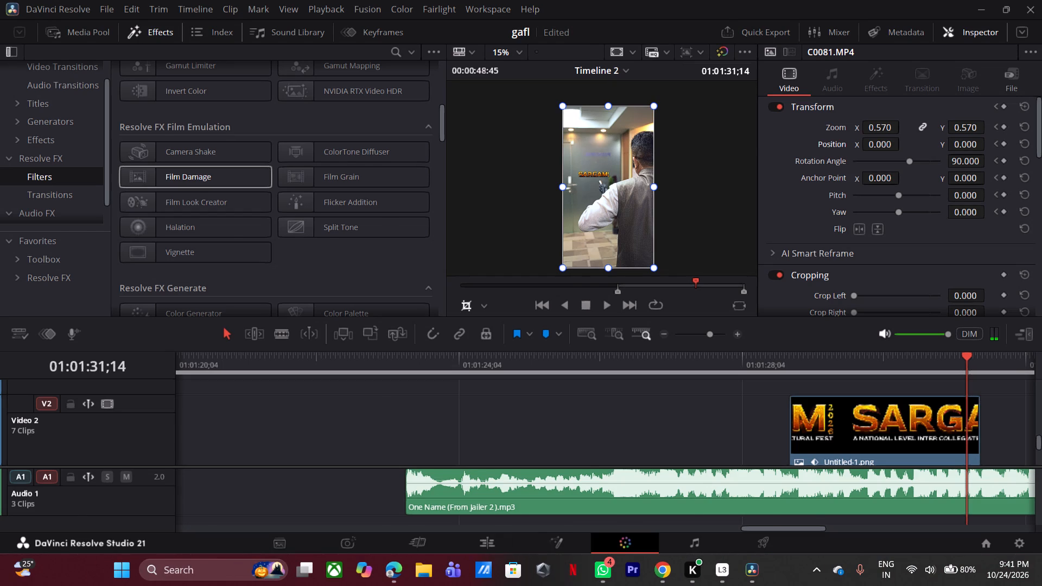
middle_click_drag(800, 292, 785, 286)
left_click(252, 263)
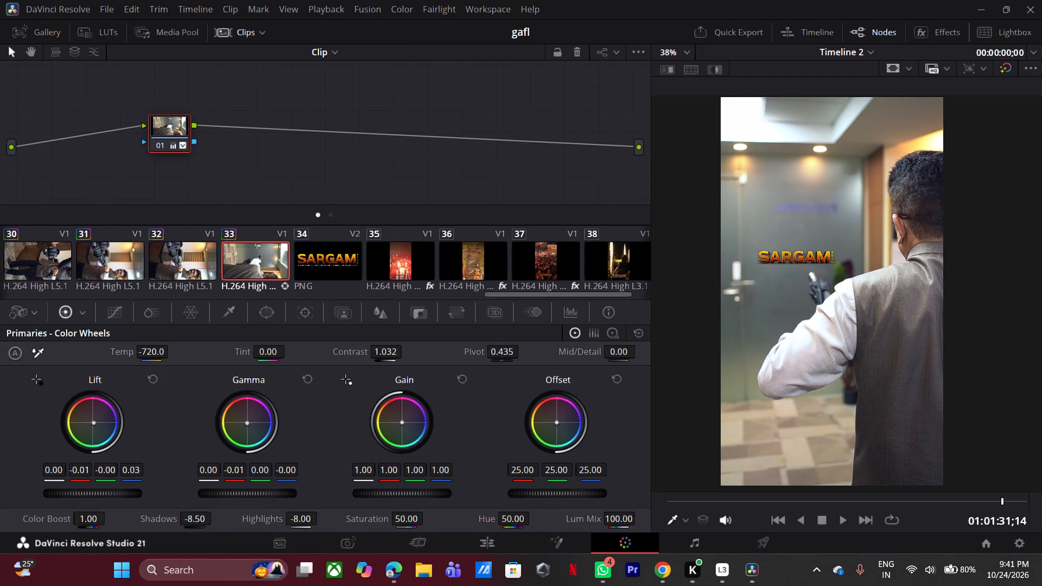
left_click_drag(750, 501, 904, 498)
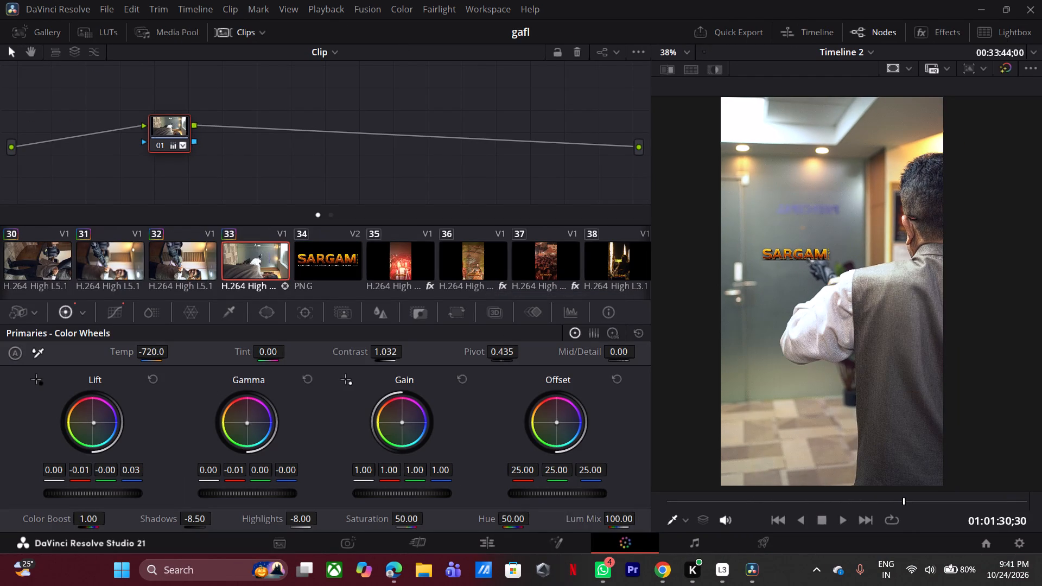
left_click_drag(90, 519, 85, 517)
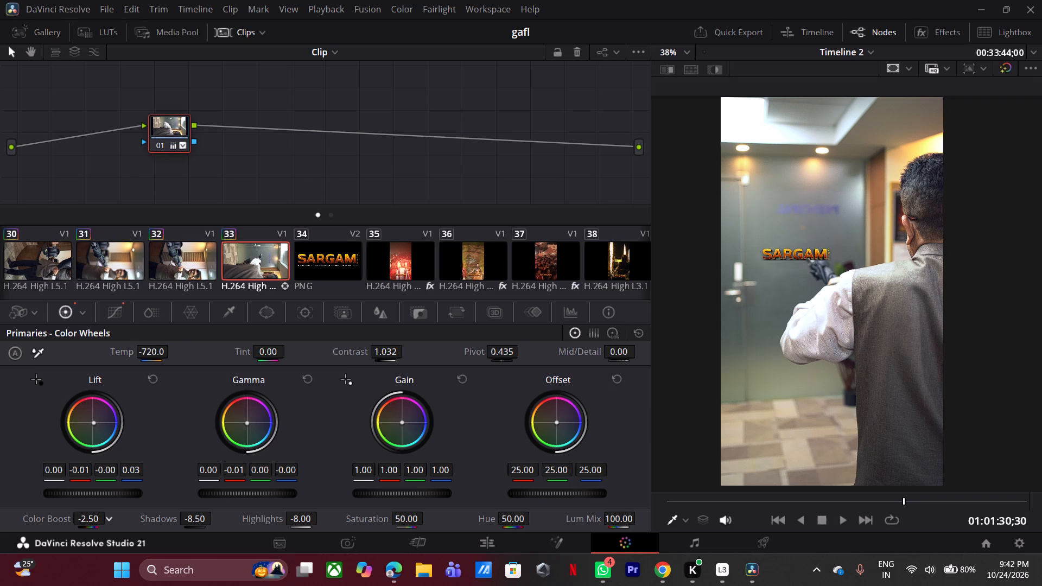
left_click_drag(85, 517, 96, 519)
left_click_drag(200, 520, 173, 520)
left_click_drag(173, 520, 185, 521)
left_click_drag(304, 520, 311, 520)
left_click_drag(311, 520, 281, 520)
left_click_drag(386, 352, 392, 358)
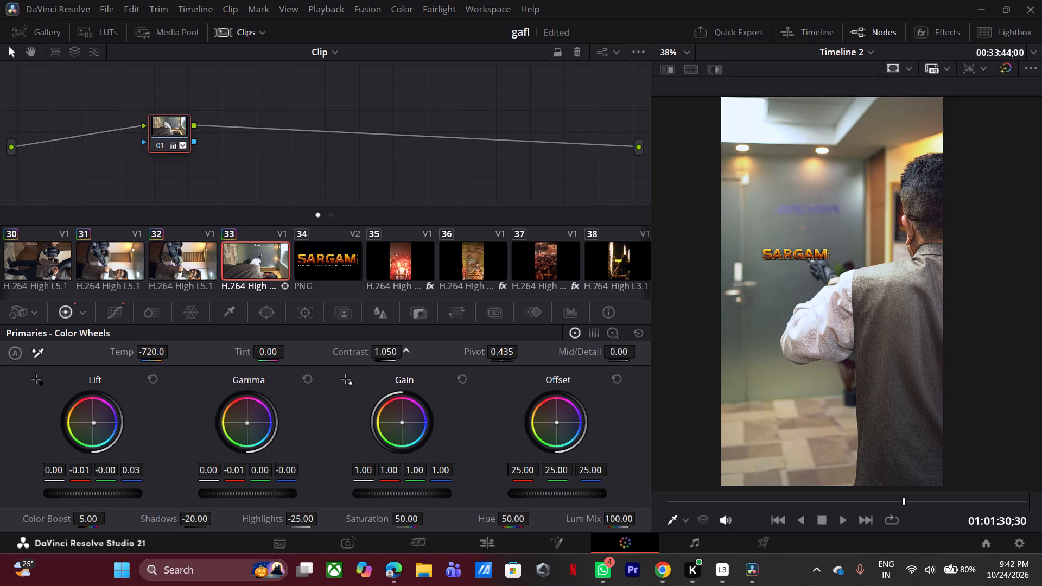
left_click_drag(392, 358, 392, 359)
left_click_drag(159, 349, 151, 351)
Reshape clip 33's custom curve, lowering the shadow point, moving the midtone point toward the highlights and slightly raising the highlight point.
left_click(120, 312)
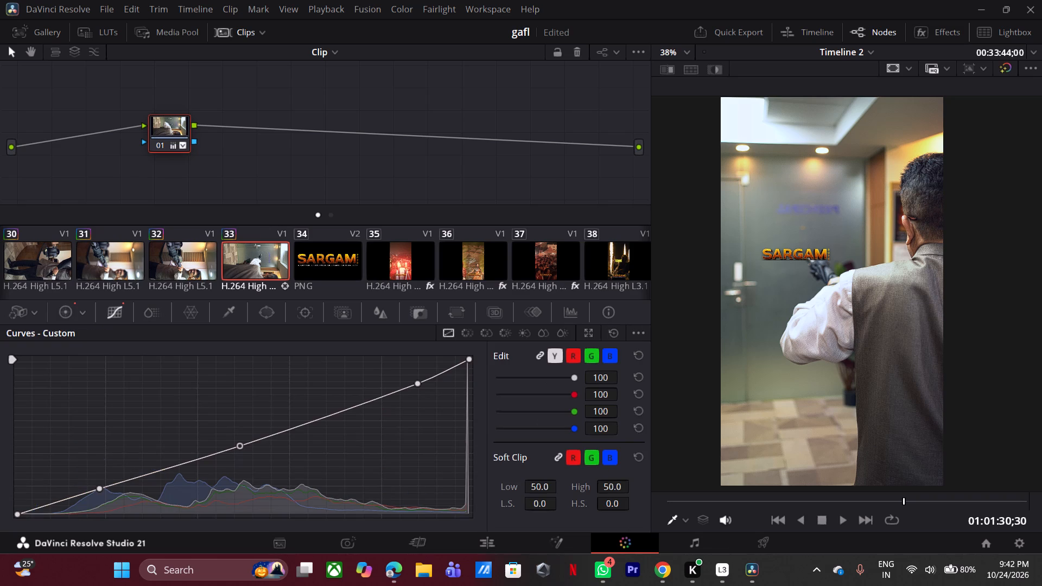
left_click_drag(417, 382, 413, 381)
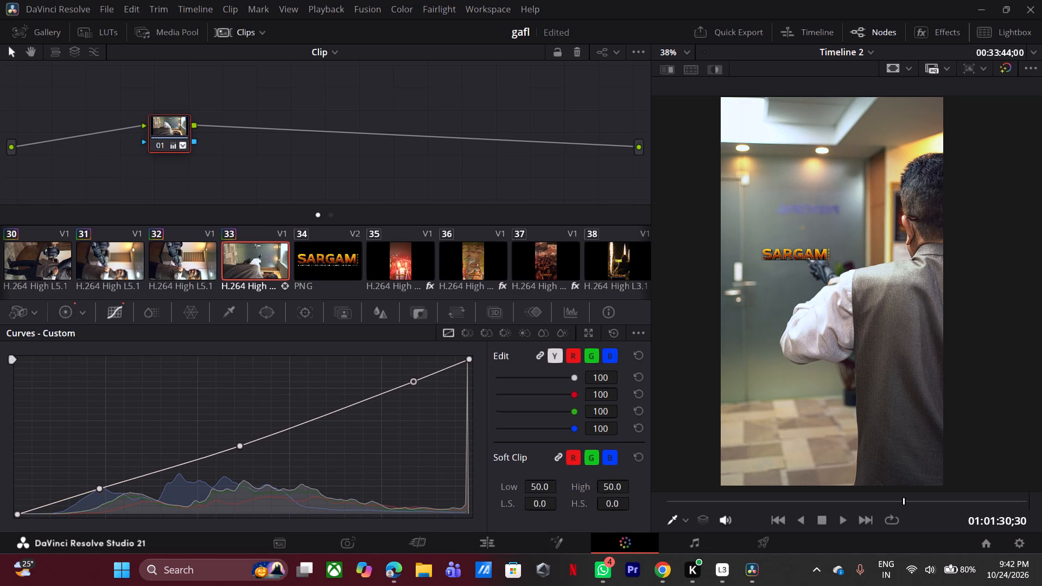
left_click_drag(413, 381, 411, 378)
left_click_drag(238, 445, 236, 439)
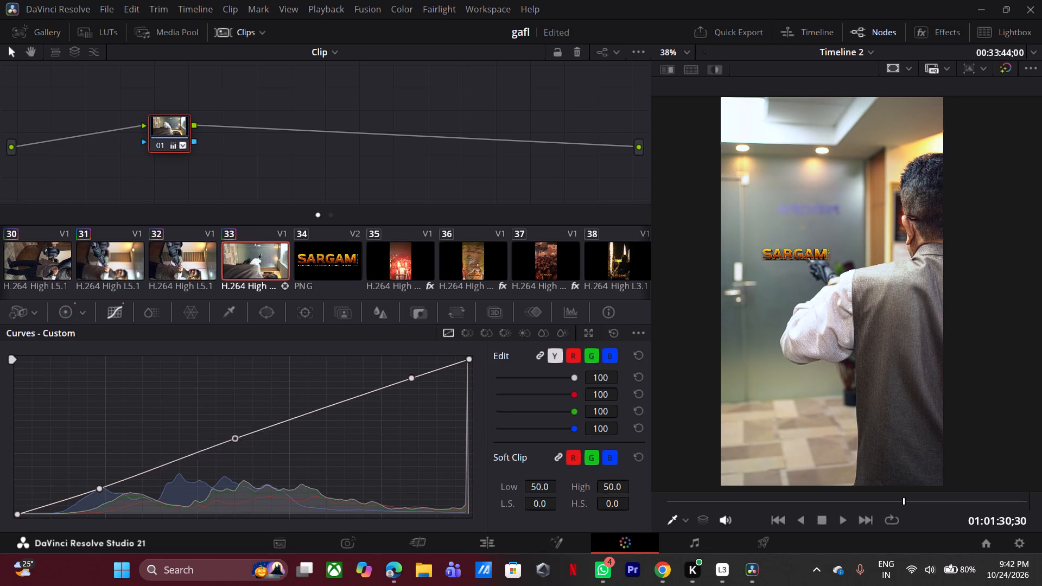
left_click_drag(236, 439, 255, 443)
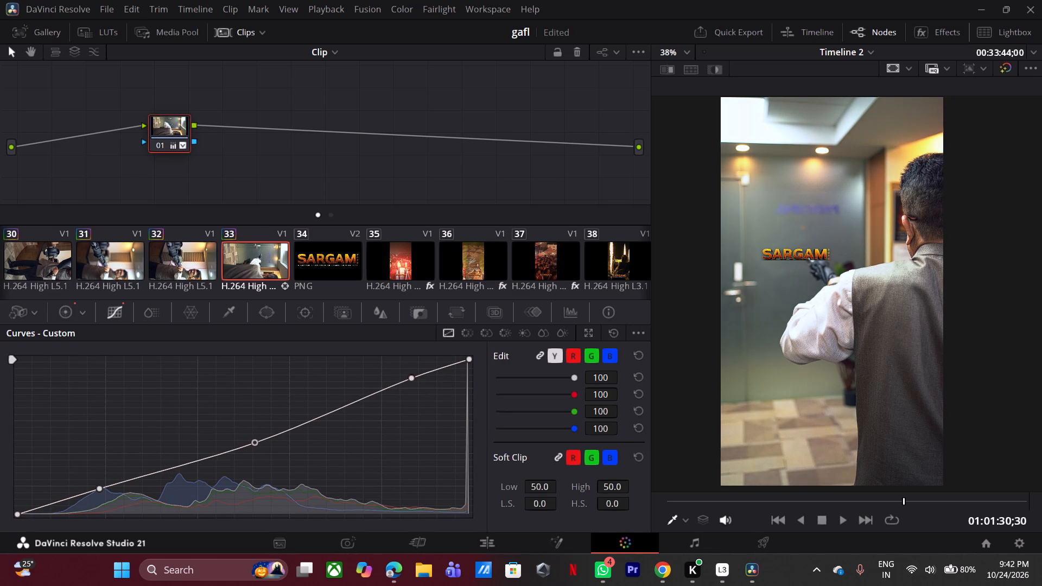
left_click_drag(99, 487, 97, 492)
left_click(414, 376)
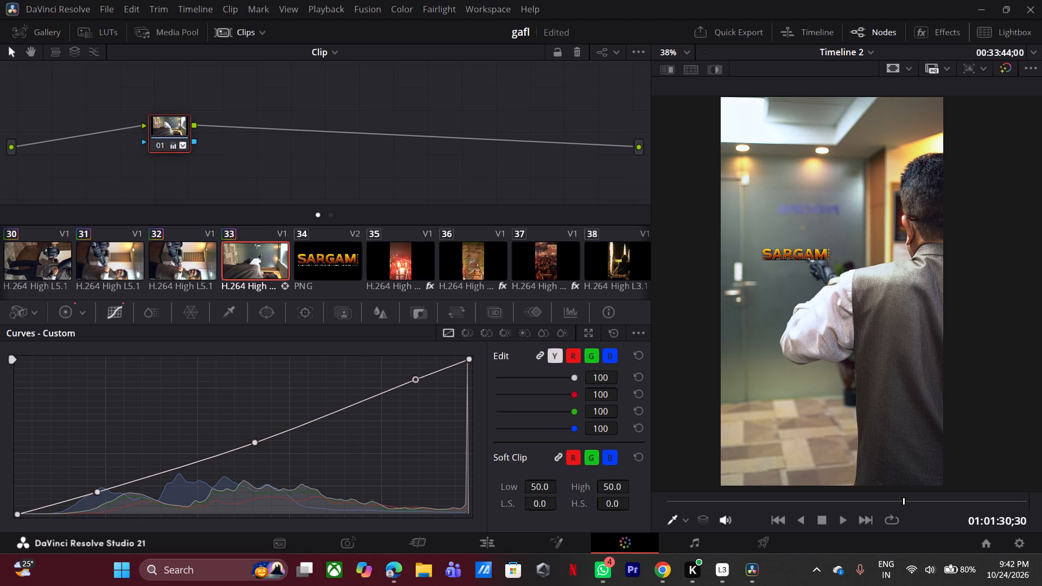
Return to clip 33's primary color wheels and scrub through the shot to check the grade.
left_click(72, 315)
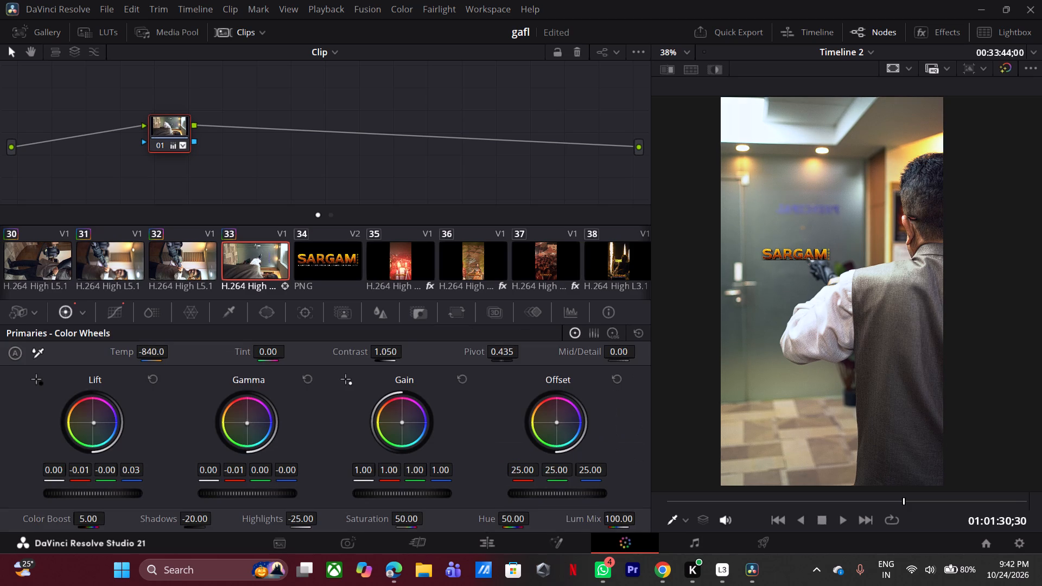
left_click(93, 422)
left_click_drag(749, 503, 963, 502)
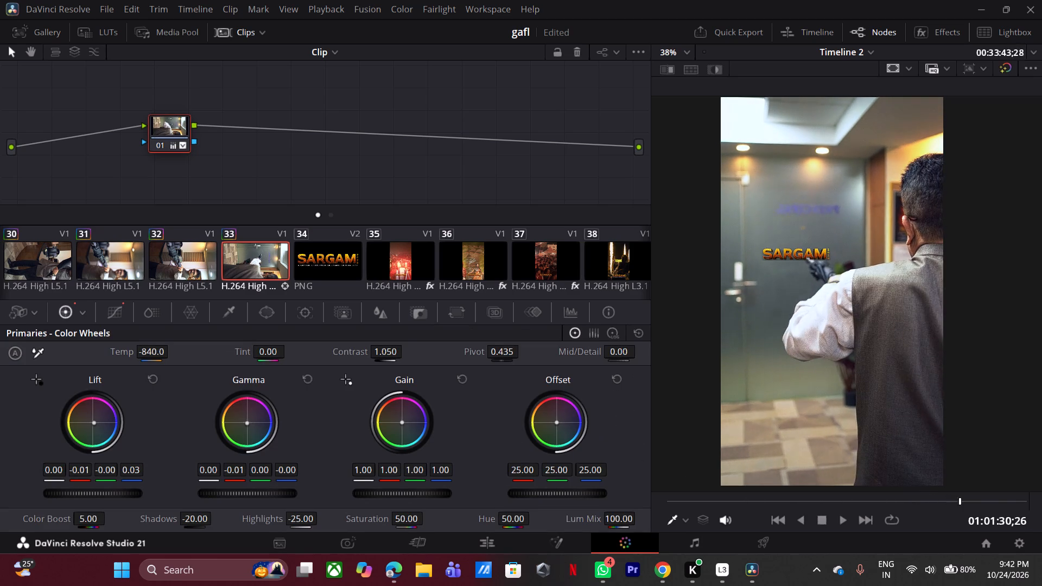
left_click_drag(963, 502, 1041, 498)
On the Edit page, duplicate the 25 YEARS LOGO WHITE.png clip on Video 5 to the start of the One Name music section.
left_click(505, 538)
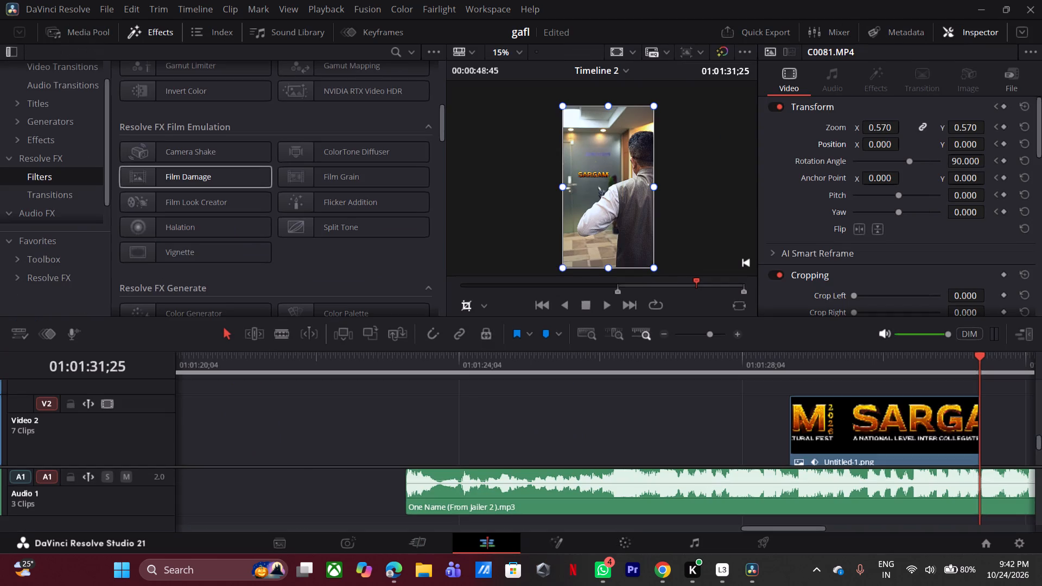
left_click(667, 335)
left_click(667, 335)
left_click(667, 335)
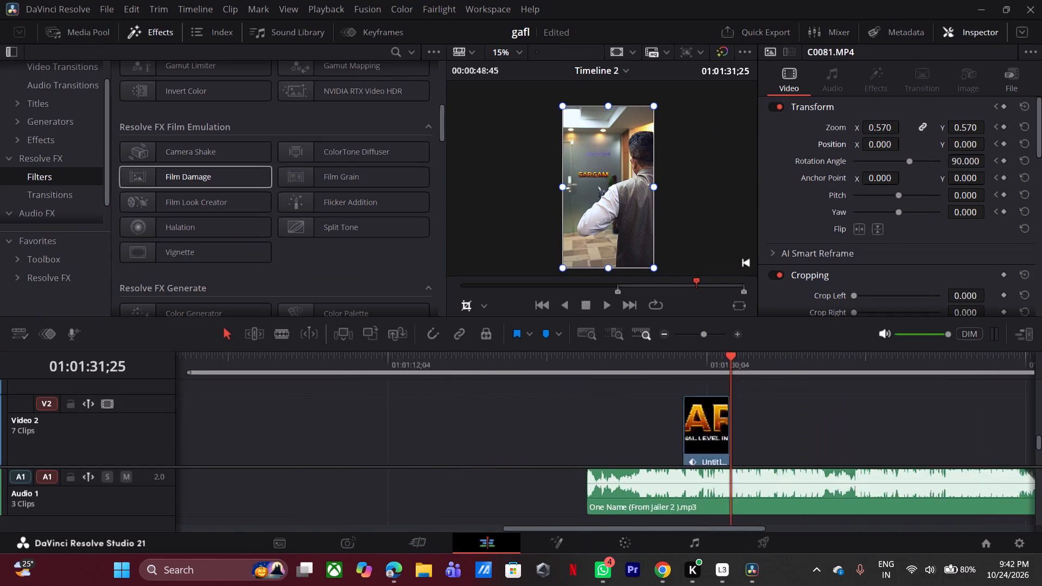
scroll(679, 394, "up", 1)
scroll(677, 396, "down", 6)
scroll(672, 400, "up", 4)
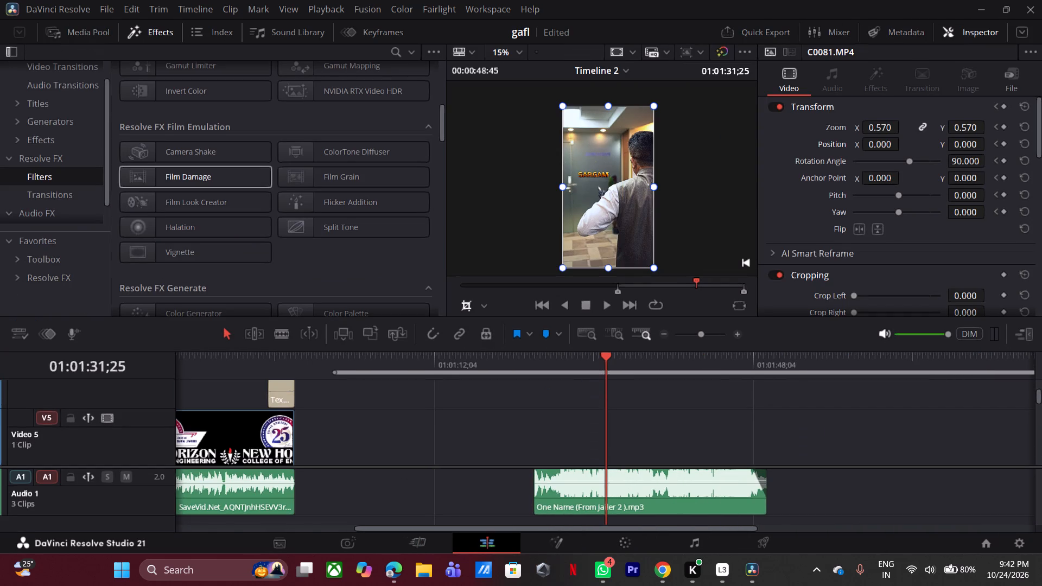
left_click_drag(212, 436, 596, 436, "alt")
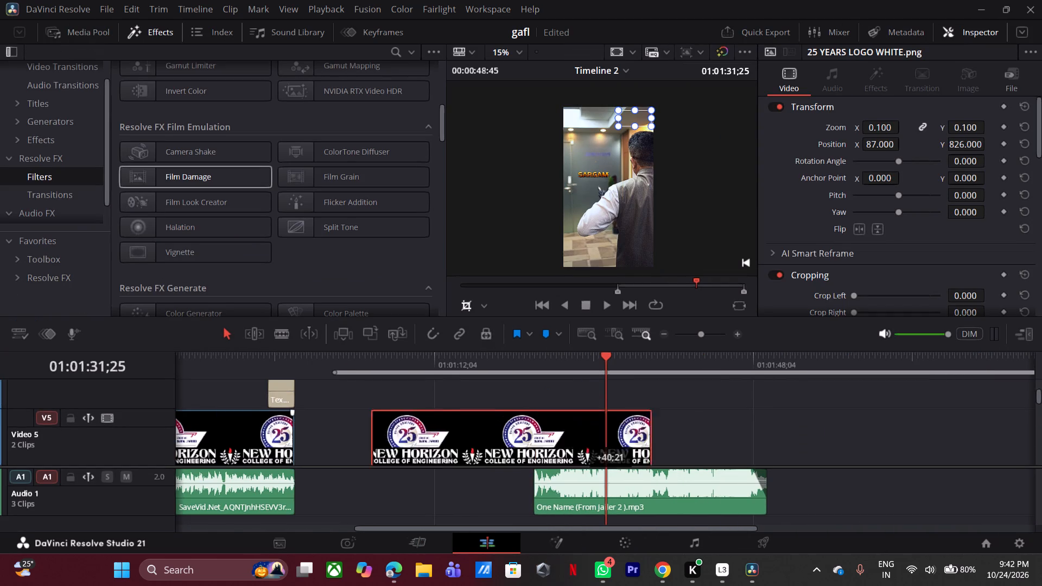
left_click_drag(596, 436, 733, 427, "alt")
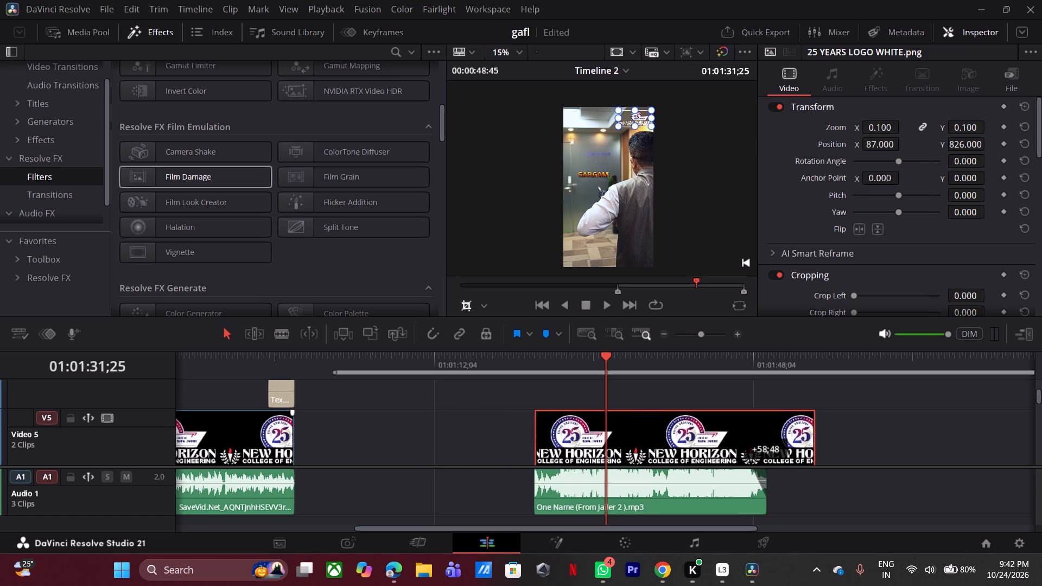
left_click_drag(733, 427, 732, 432, "alt")
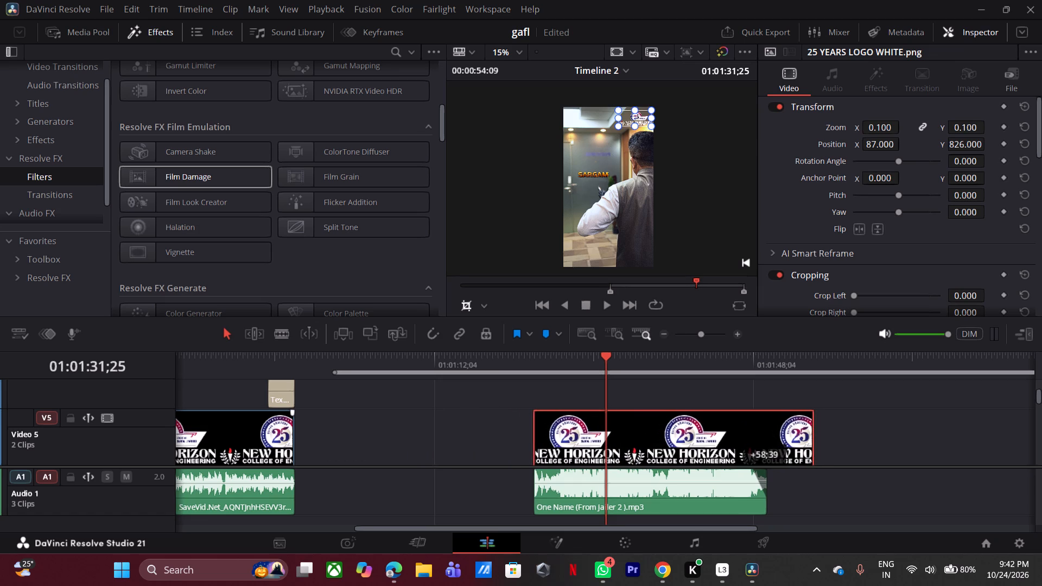
Trim the start of the copied logo clip to 01:01:23;19, flush with the start of the One Name music.
left_click(534, 362)
scroll(602, 432, "down", 5)
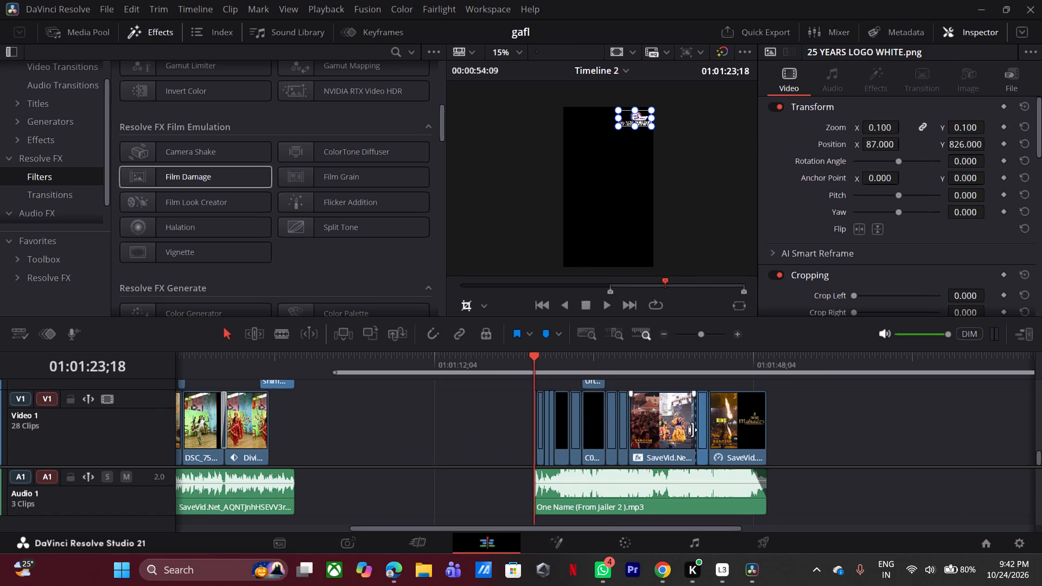
triple_click(738, 335)
triple_click(738, 335)
left_click(738, 335)
key("Down")
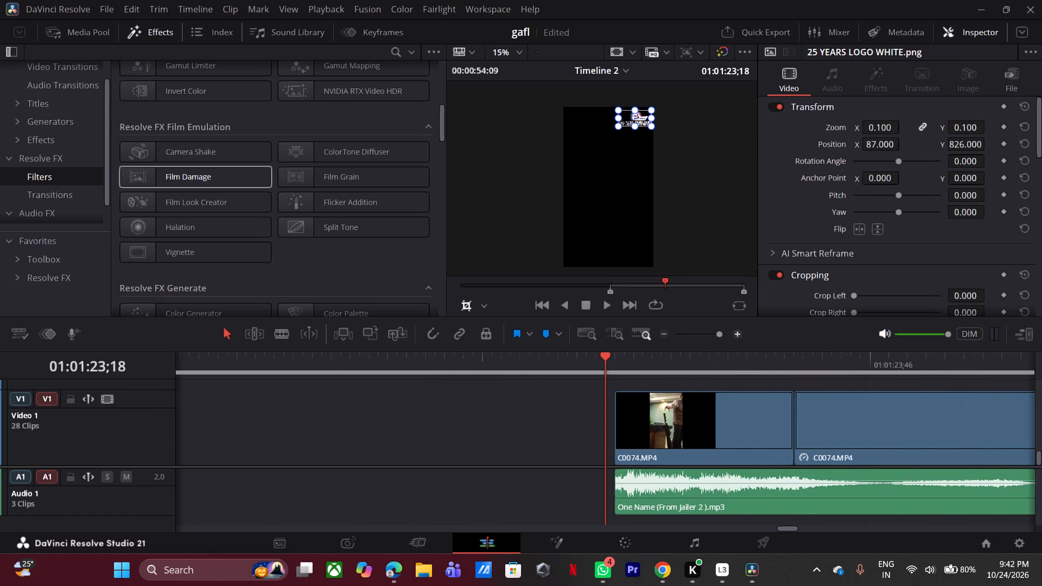
scroll(687, 410, "up", 4)
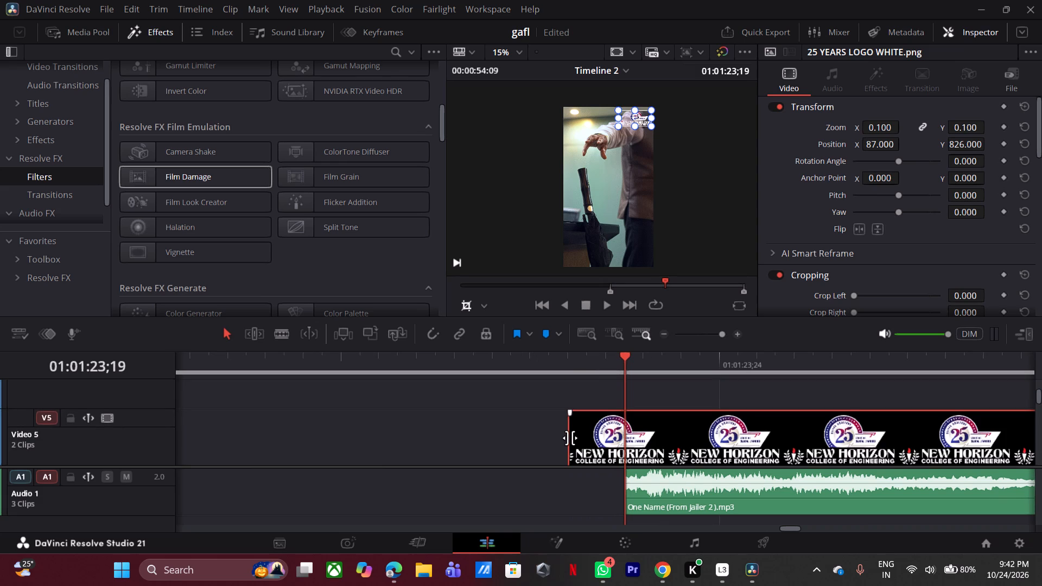
left_click_drag(571, 438, 634, 442)
Split the copied logo clip at 01:01:49;37, where the music ends, and delete the part past it.
triple_click(666, 336)
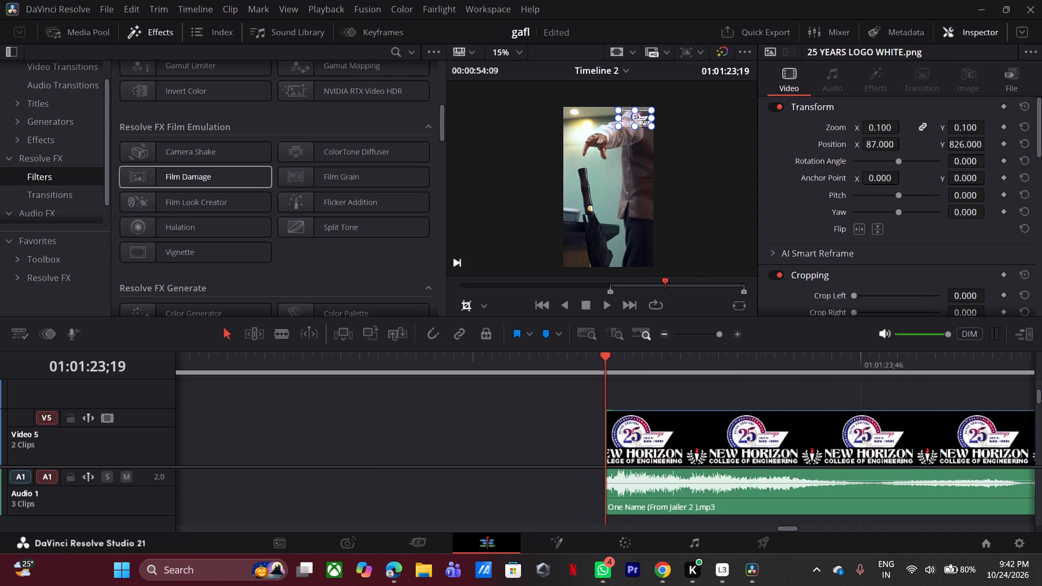
triple_click(666, 336)
left_click(666, 336)
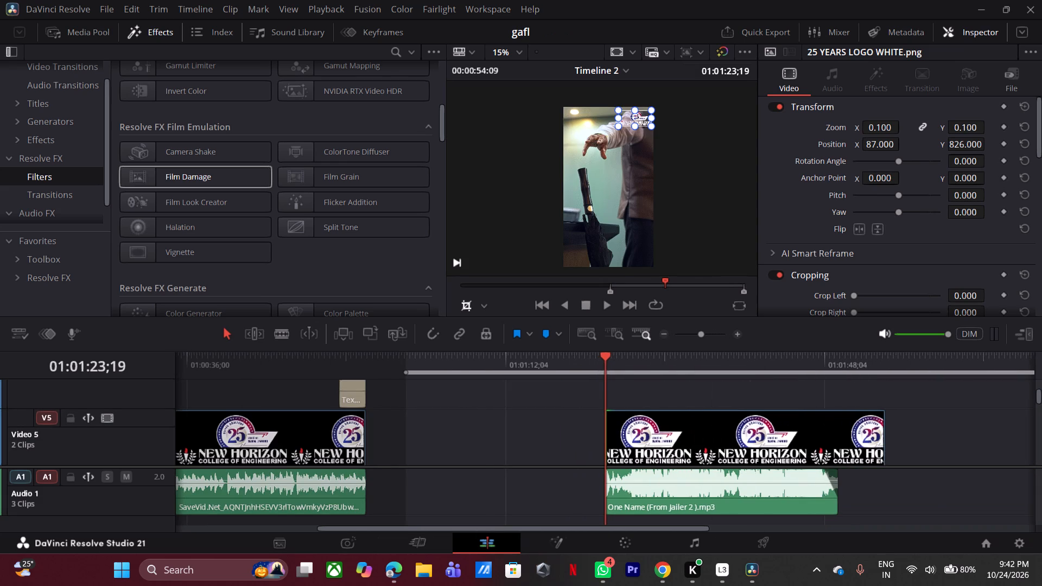
left_click(826, 363)
scroll(835, 406, "up", 1)
scroll(835, 406, "down", 5)
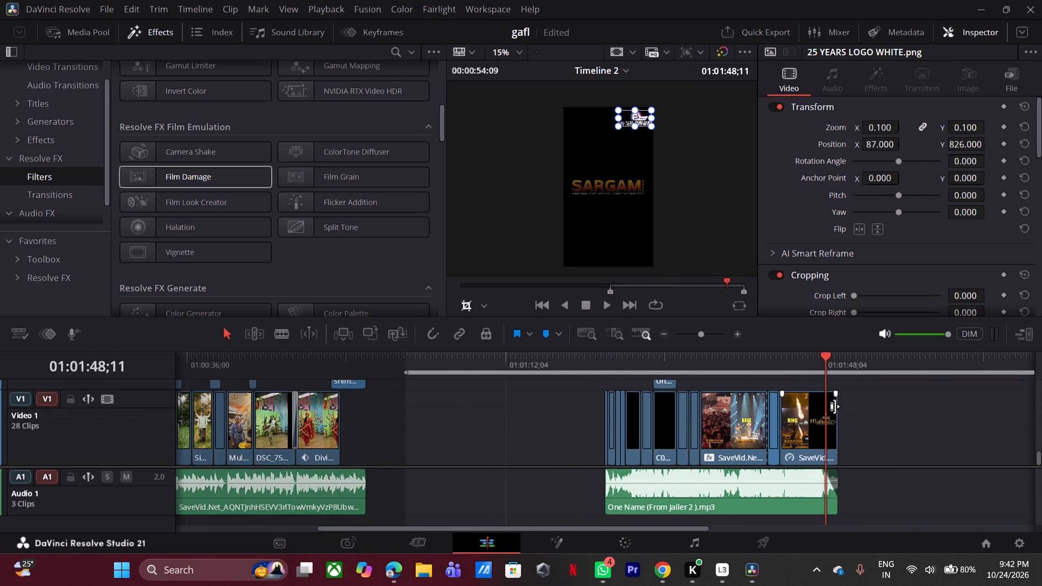
key("Down")
scroll(878, 419, "up", 4)
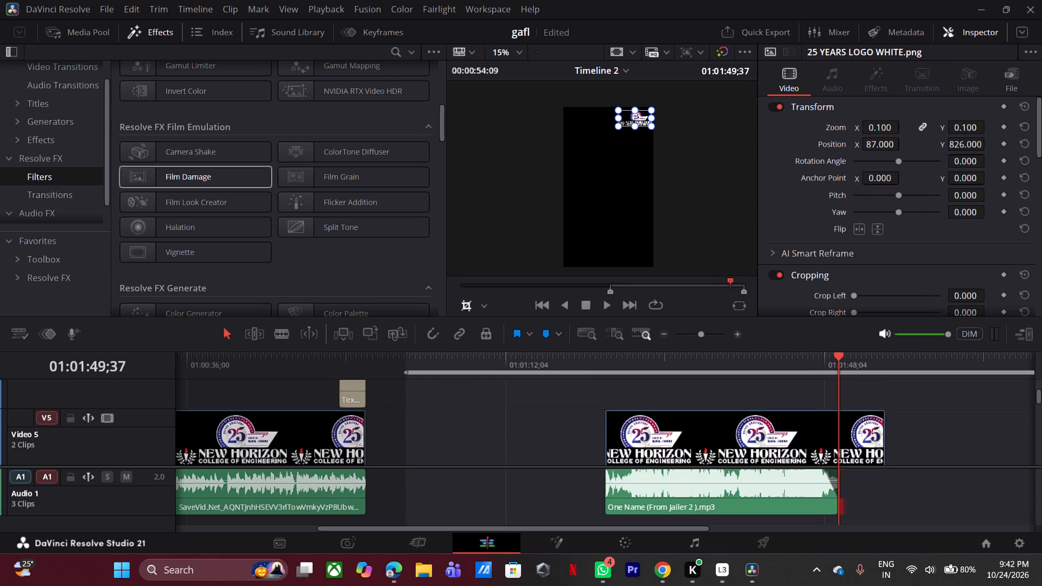
triple_click(738, 335)
left_click(738, 335)
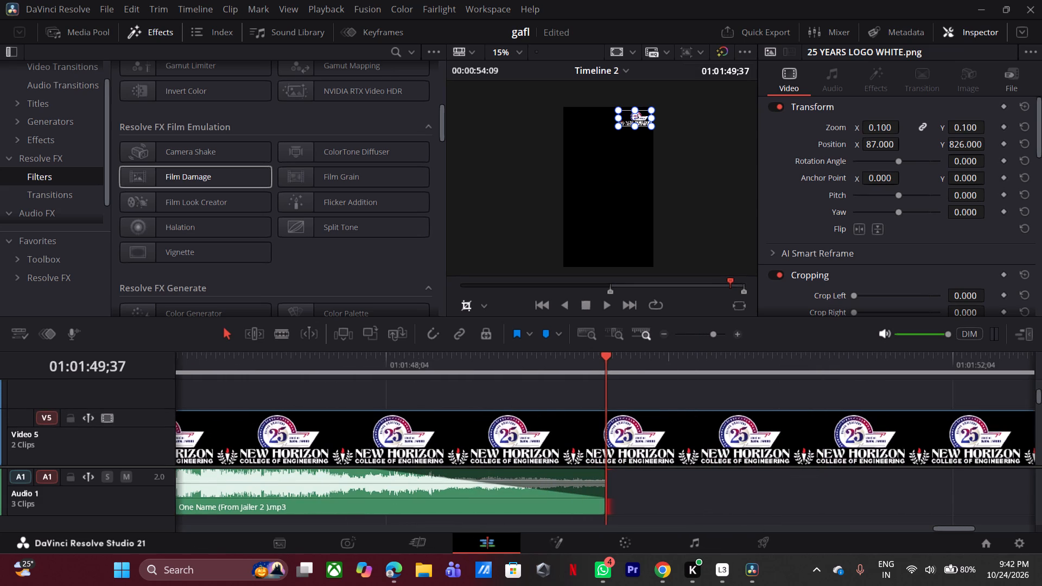
left_click(672, 425)
key("ctrl+v")
key("ctrl+b")
left_click(672, 425)
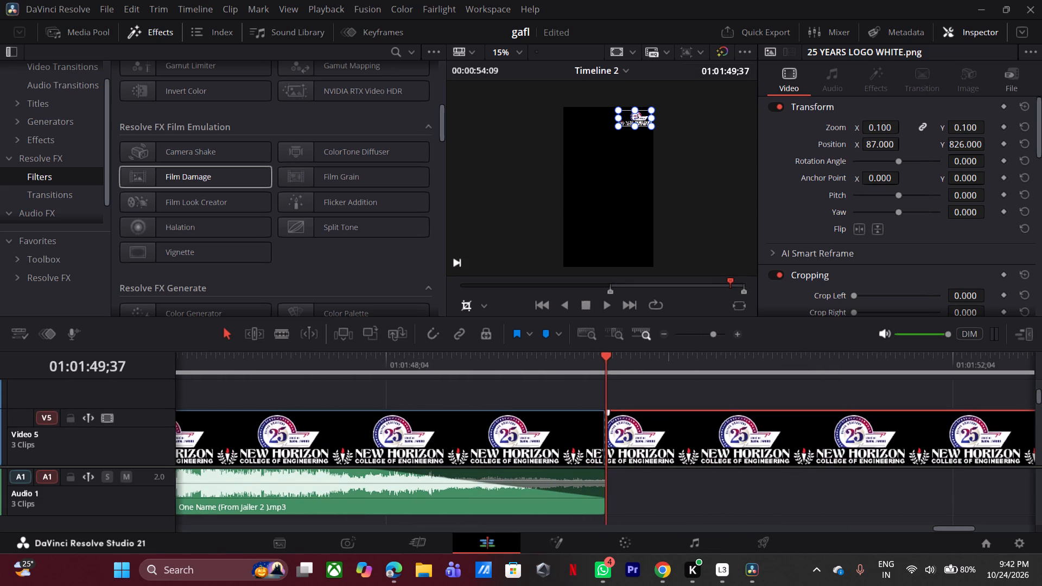
key("BackSpace")
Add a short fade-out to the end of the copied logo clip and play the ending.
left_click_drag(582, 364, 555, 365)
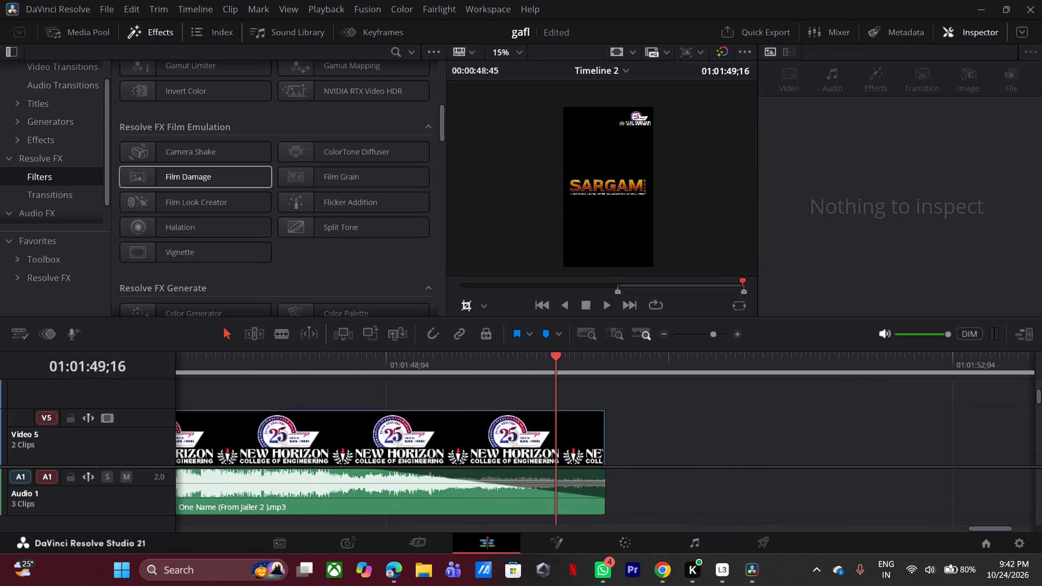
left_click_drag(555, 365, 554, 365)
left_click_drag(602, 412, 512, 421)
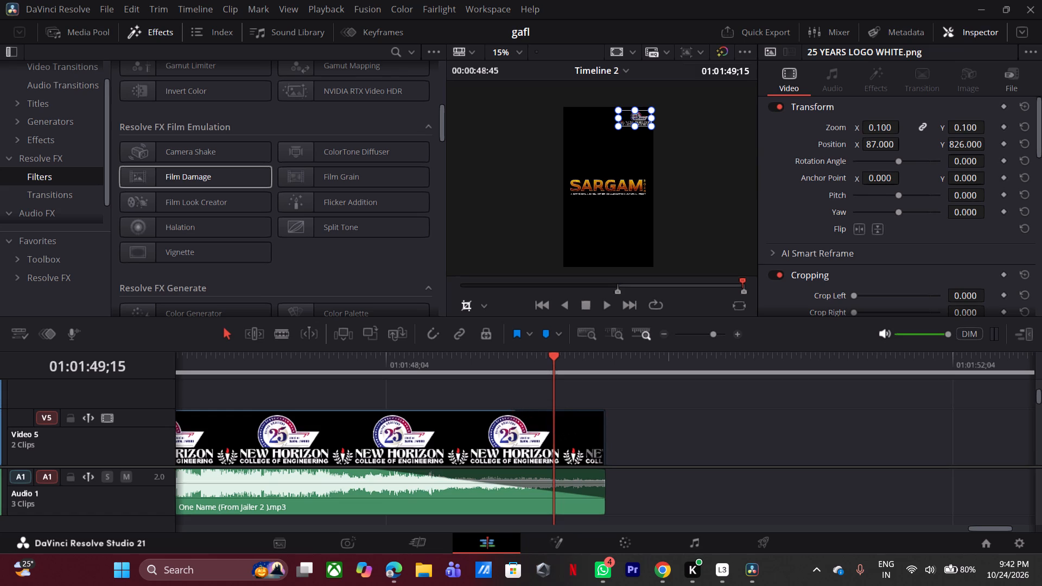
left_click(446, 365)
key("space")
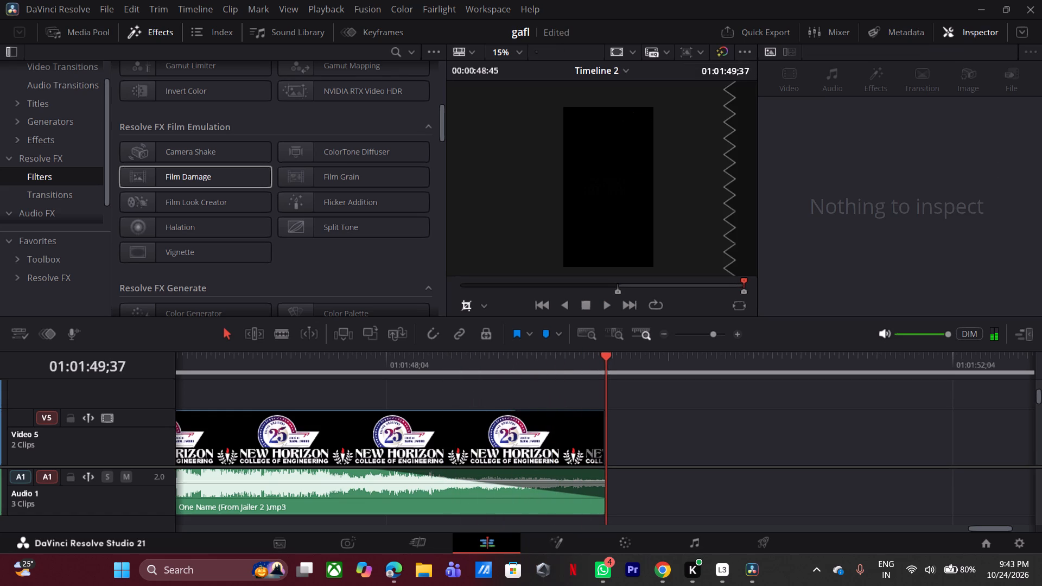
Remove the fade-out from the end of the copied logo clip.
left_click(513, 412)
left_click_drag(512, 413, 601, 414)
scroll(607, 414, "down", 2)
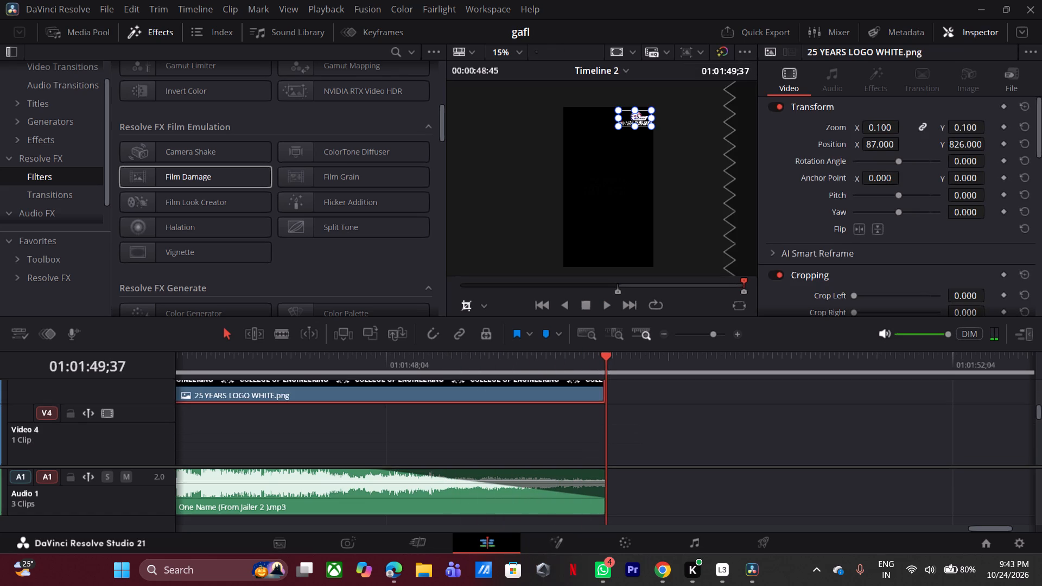
Play back the ending on Video 1 around the SARGAM title and the music's fade-out.
scroll(607, 414, "down", 2)
left_click_drag(531, 354, 589, 367)
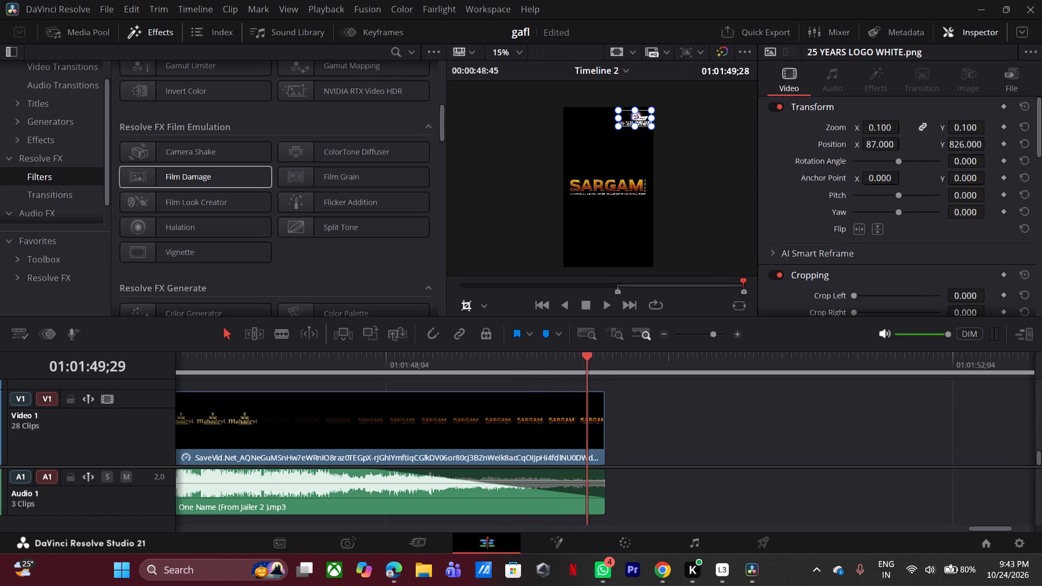
left_click_drag(589, 367, 604, 369)
left_click(463, 358)
key("space")
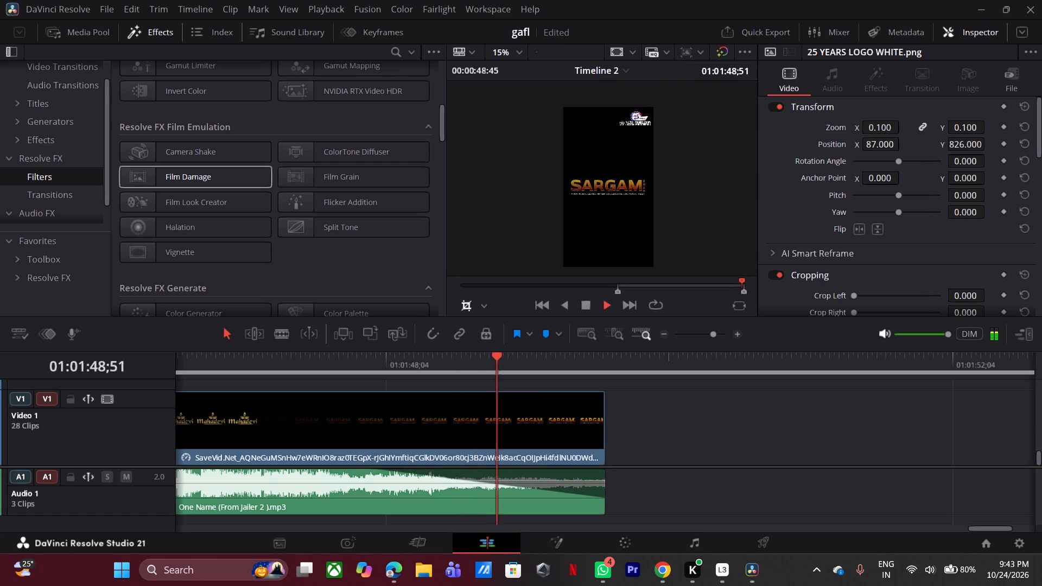
left_click(266, 366)
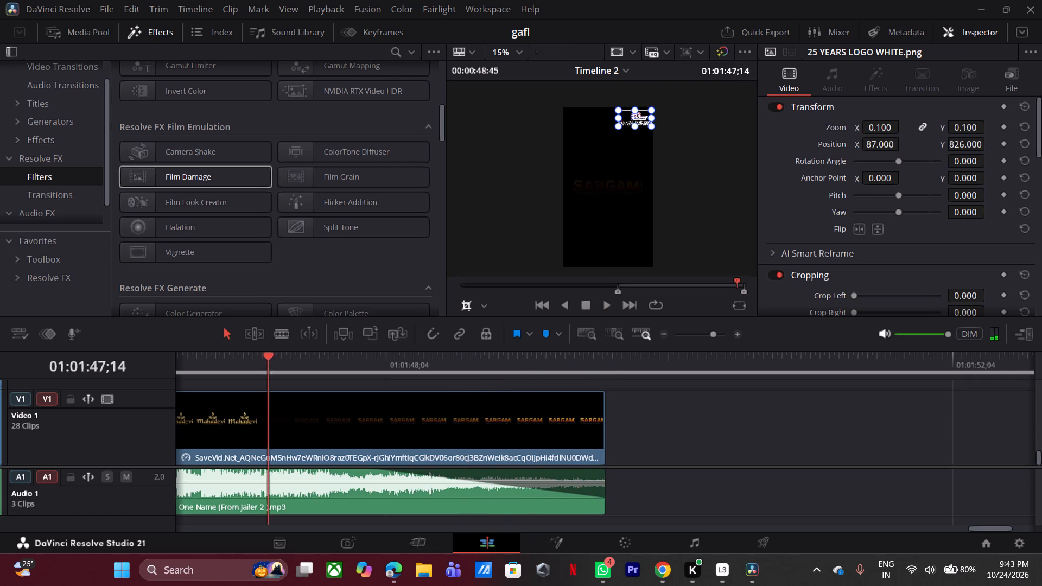
key("space")
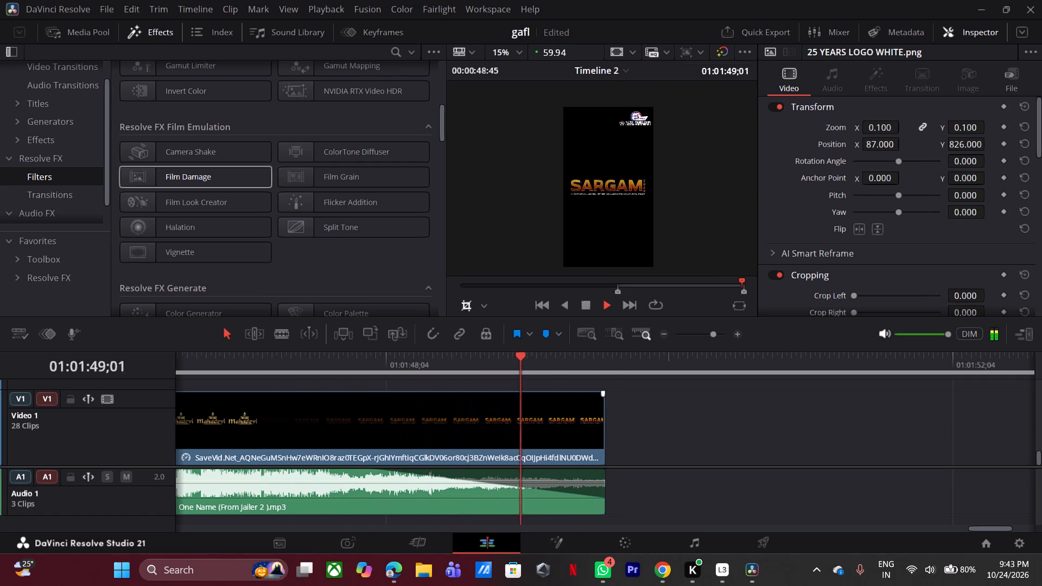
Split the last Video 1 clip at 01:01:49;15, during the SARGAM title.
key("space")
left_click(566, 428)
key("ctrl+b")
Change the speed of the short closing SARGAM piece to 8%, keeping Ripple Timeline off.
left_click(580, 425)
right_click(580, 425)
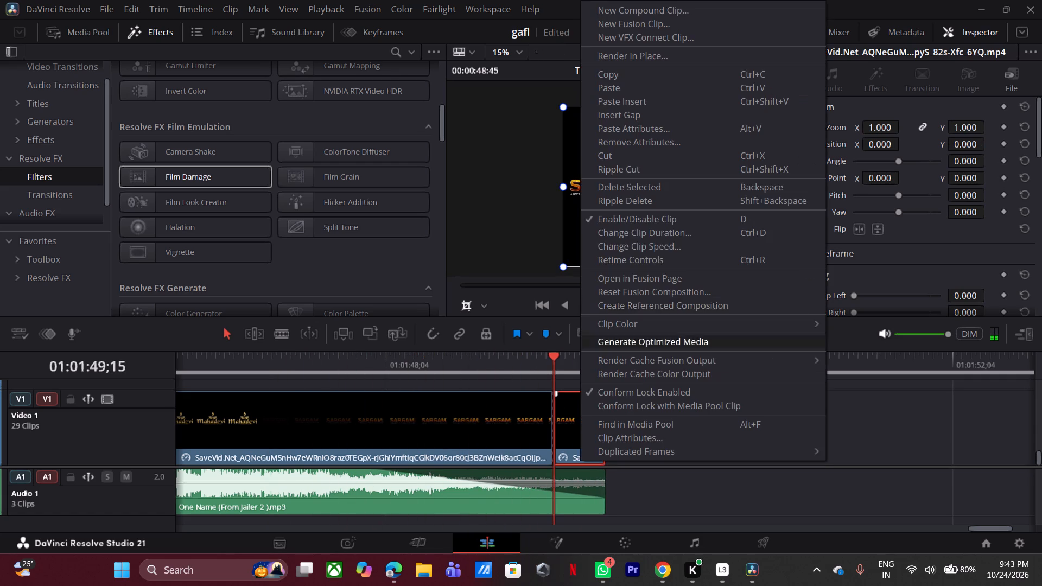
left_click(662, 254)
left_click(562, 385)
right_click(570, 406)
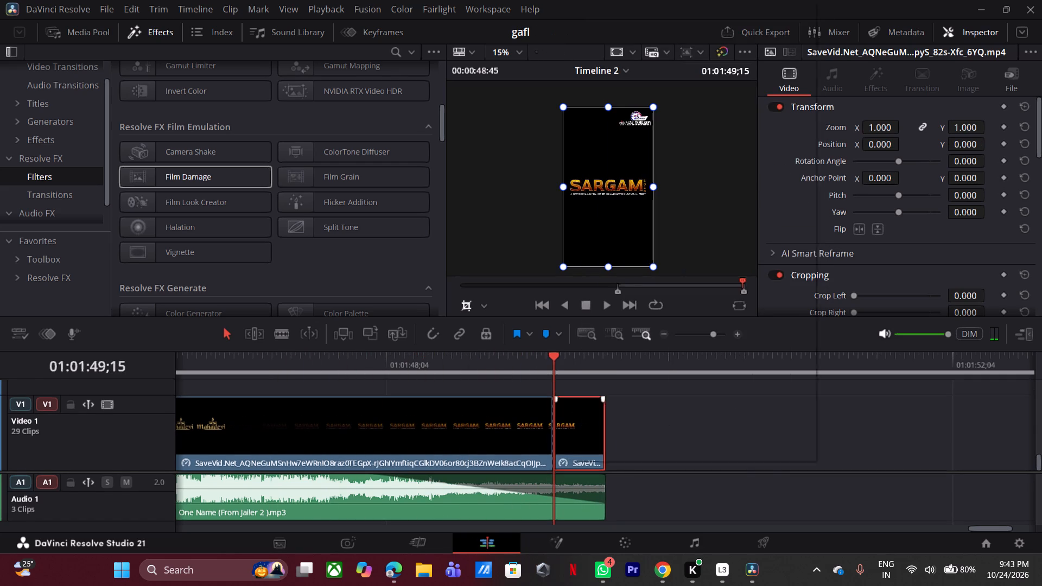
left_click(656, 249)
left_click_drag(568, 224, 551, 232)
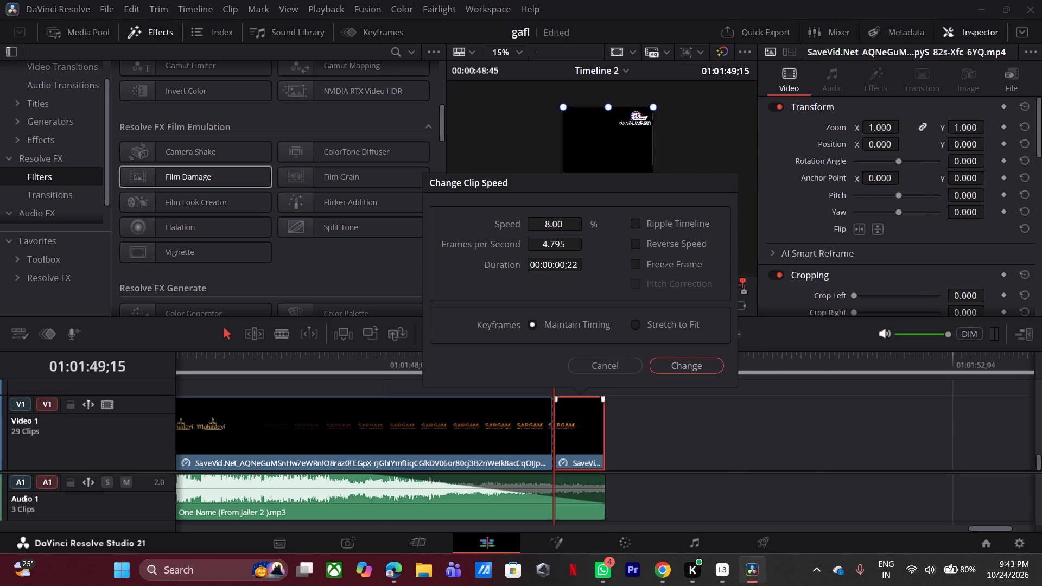
left_click(685, 365)
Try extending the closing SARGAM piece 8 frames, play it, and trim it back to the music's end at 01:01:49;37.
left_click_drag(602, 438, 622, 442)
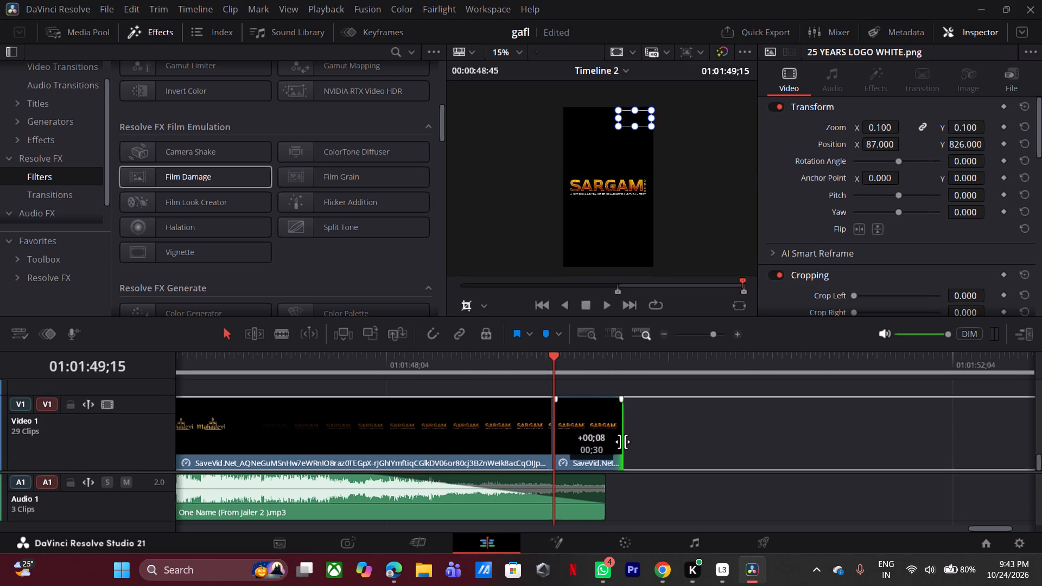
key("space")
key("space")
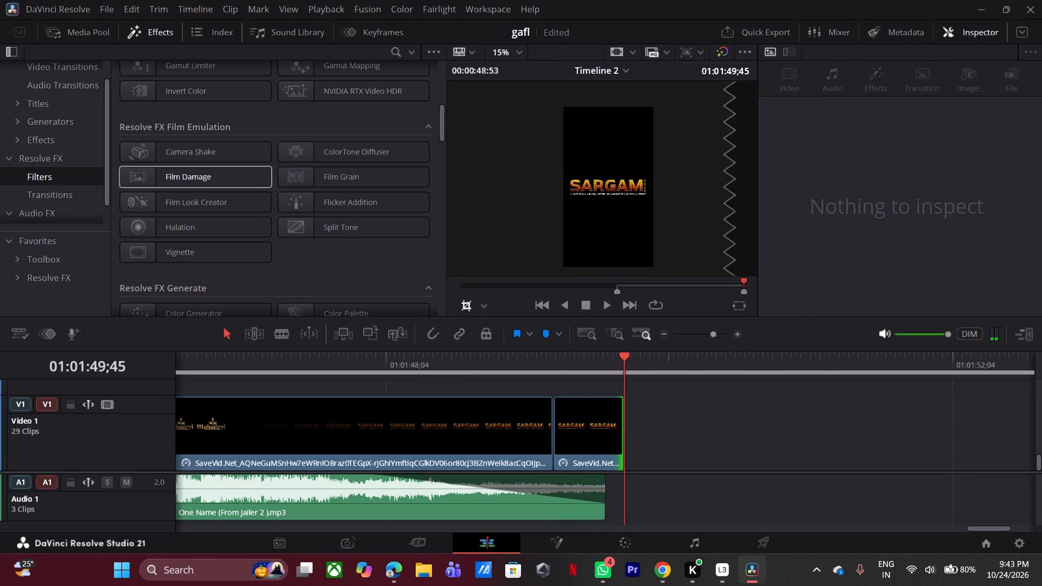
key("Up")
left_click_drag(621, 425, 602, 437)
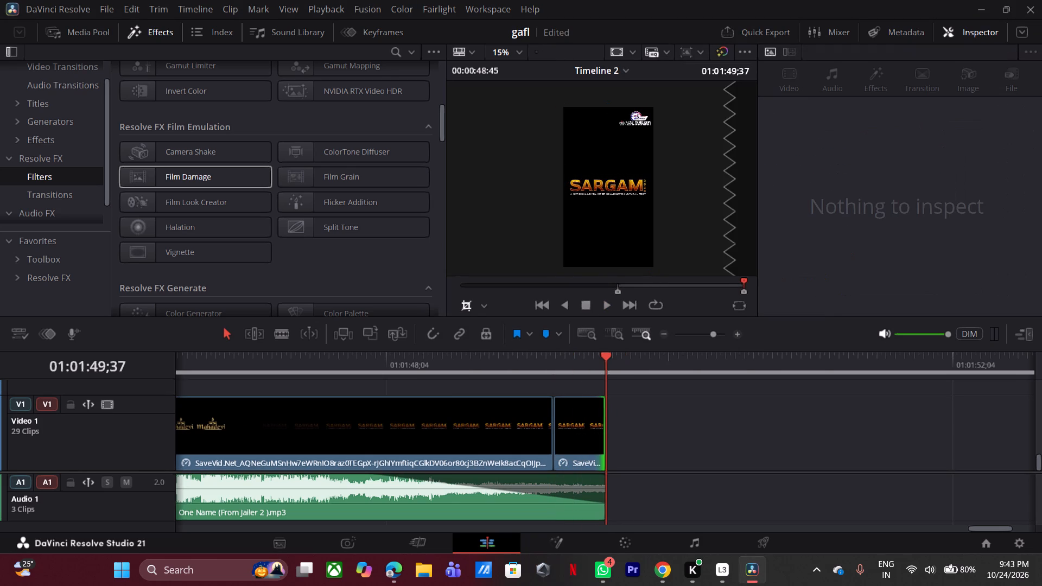
Play the One Name section from about 01:01:24 and examine the cut after C0087.MP4 up close.
left_click_drag(718, 333, 699, 352)
left_click(468, 364)
left_click(944, 581)
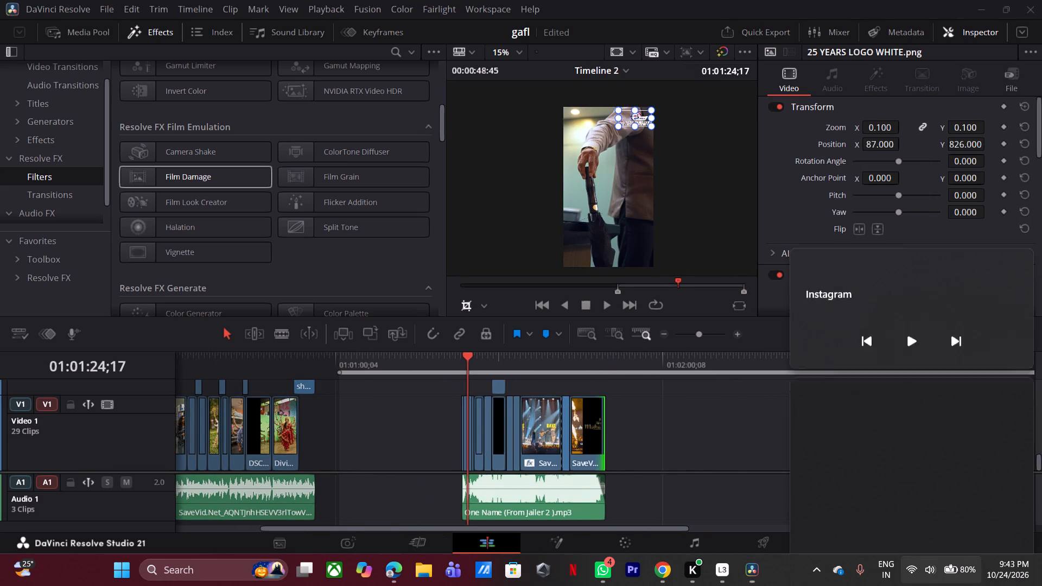
left_click_drag(910, 490, 903, 493)
left_click(755, 455)
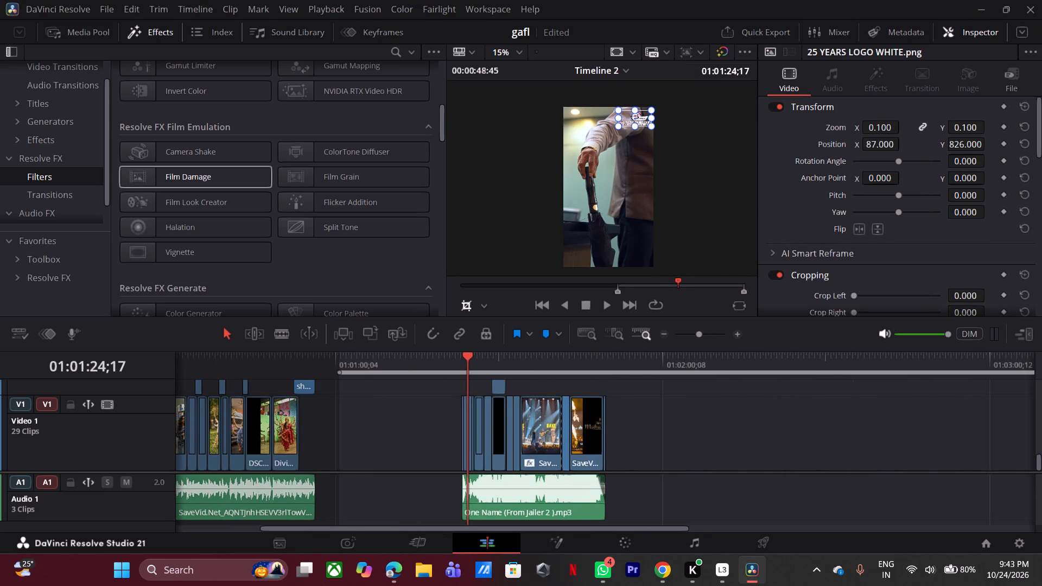
left_click(466, 364)
key("space")
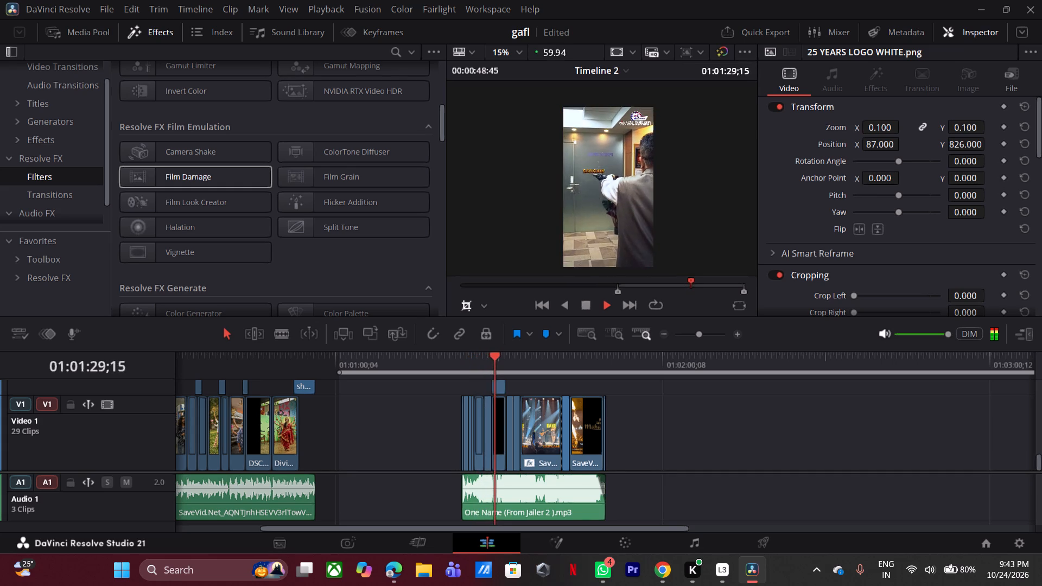
left_click(736, 337)
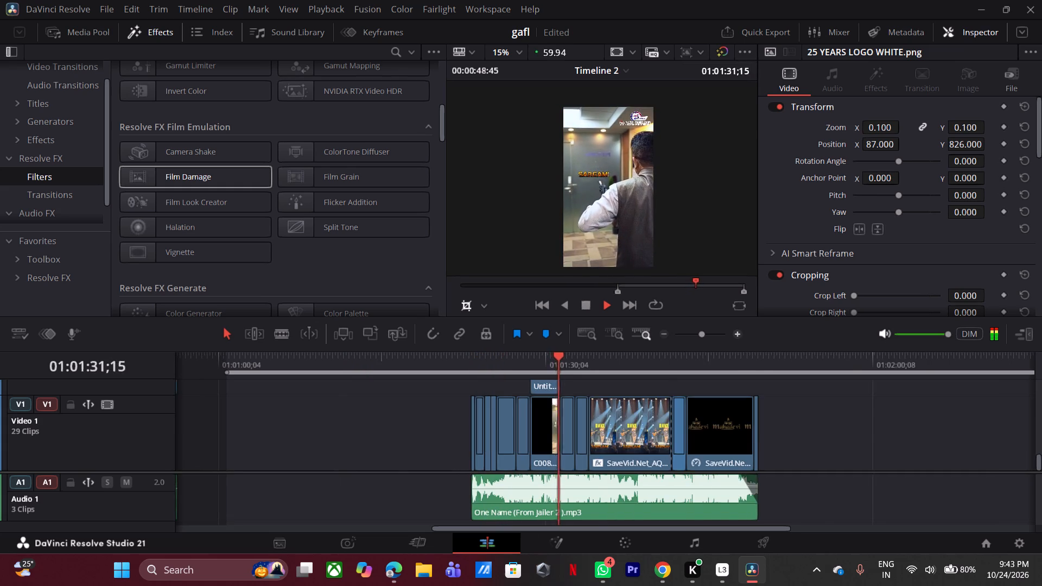
left_click(736, 337)
left_click(572, 360)
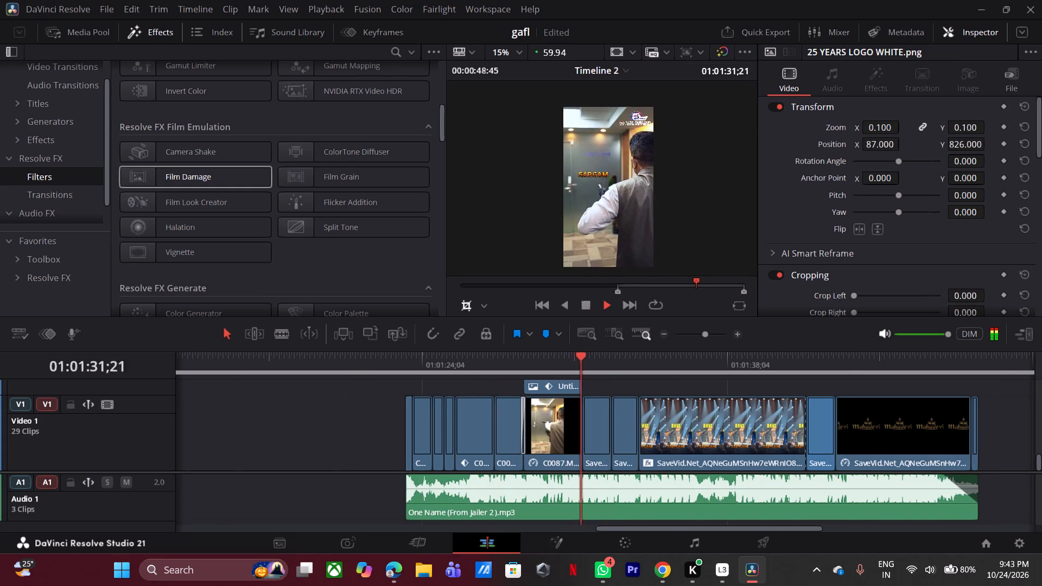
left_click(572, 360)
key("space")
triple_click(736, 332)
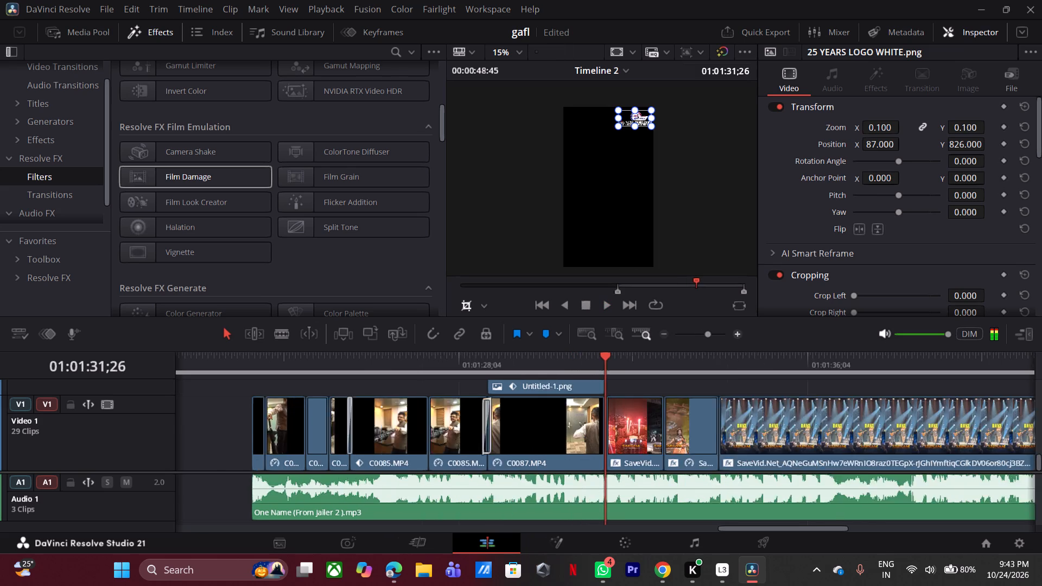
triple_click(736, 332)
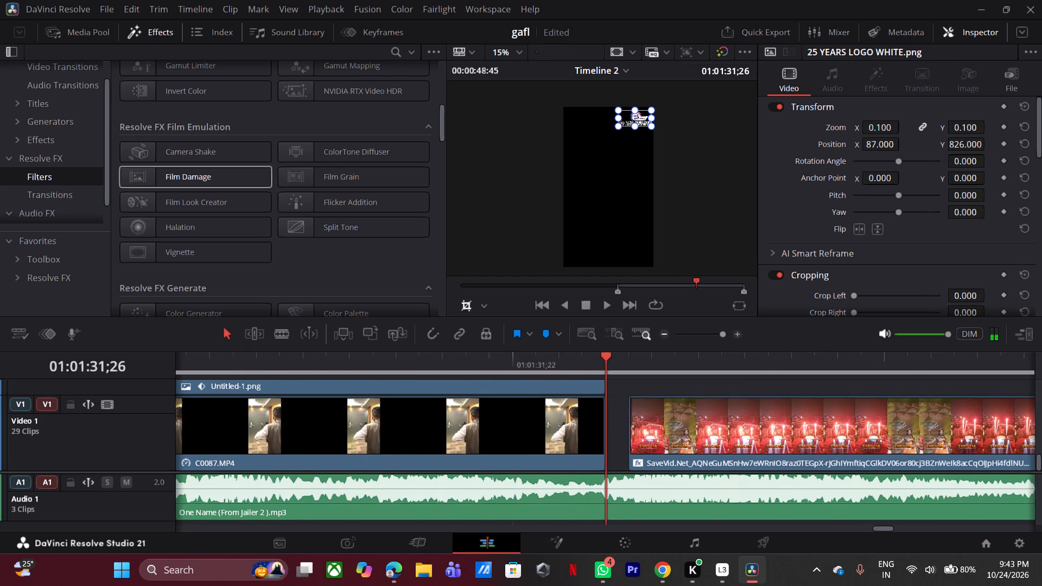
Shift all Video 1 clips after C0087.MP4 one frame earlier to close the black gap at 01:01:31;26.
triple_click(663, 330)
left_click(663, 330)
left_click(663, 330)
left_click(663, 330)
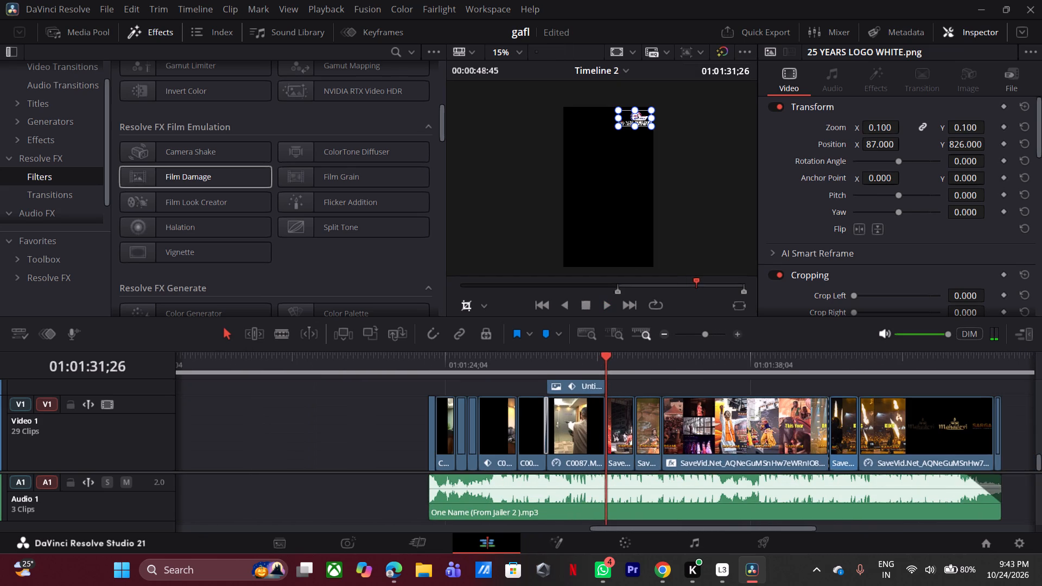
triple_click(738, 333)
double_click(738, 333)
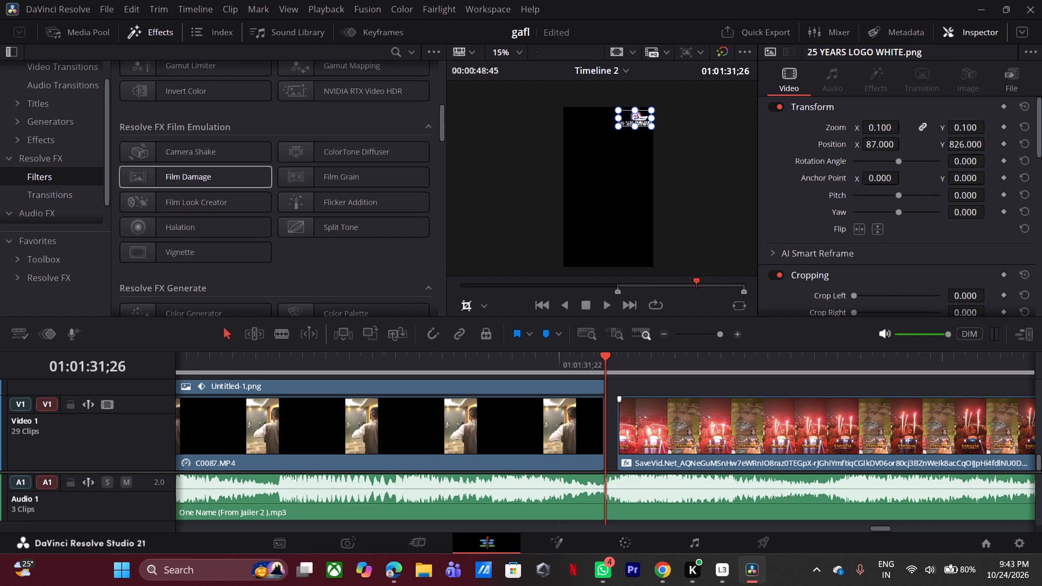
triple_click(664, 333)
triple_click(664, 333)
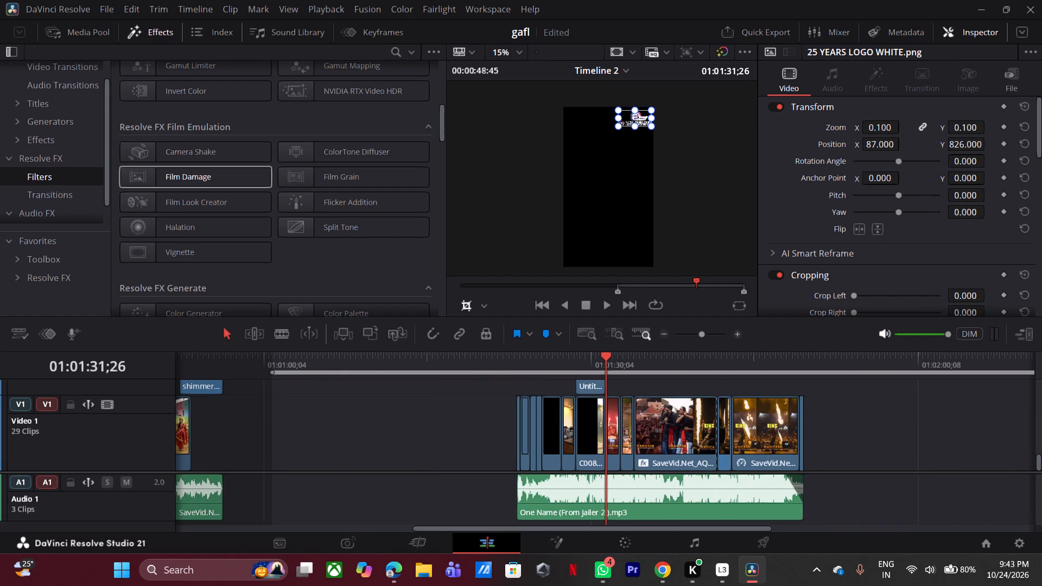
left_click_drag(862, 418, 616, 445)
scroll(759, 437, "up", 2)
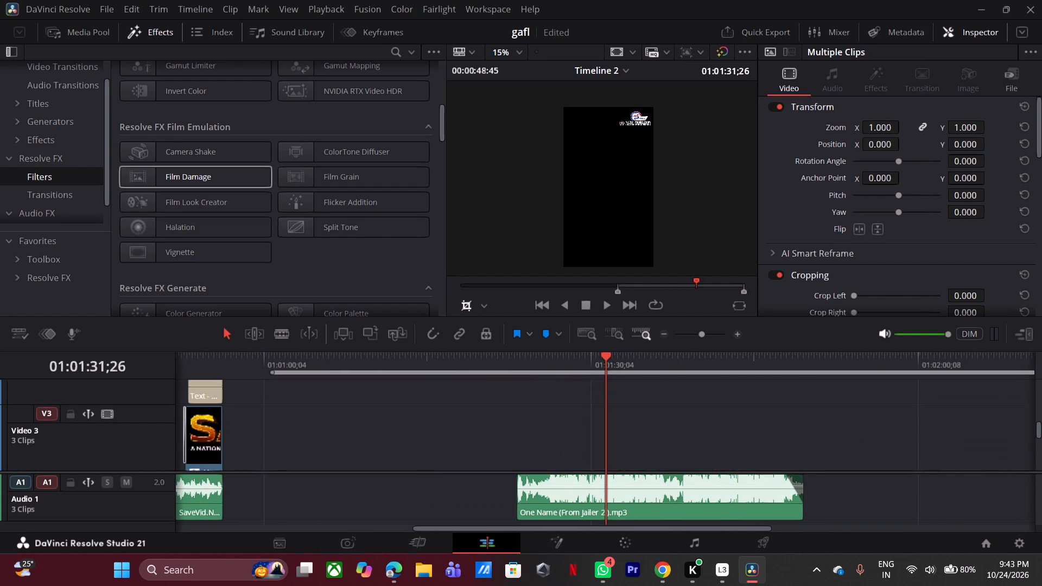
scroll(759, 437, "up", 2)
scroll(759, 437, "down", 4)
triple_click(738, 335)
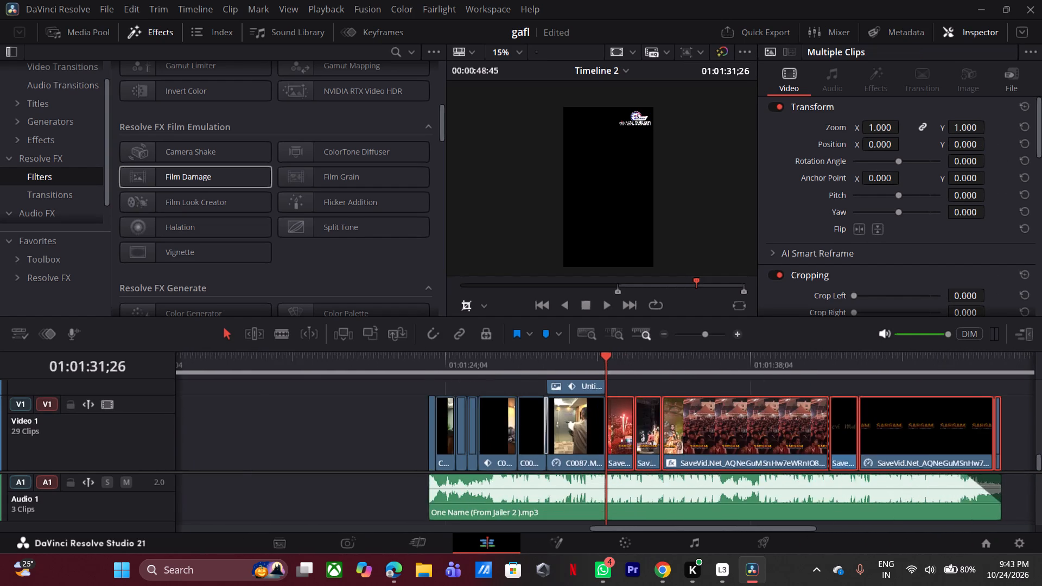
triple_click(738, 335)
double_click(738, 335)
left_click_drag(719, 420, 674, 432)
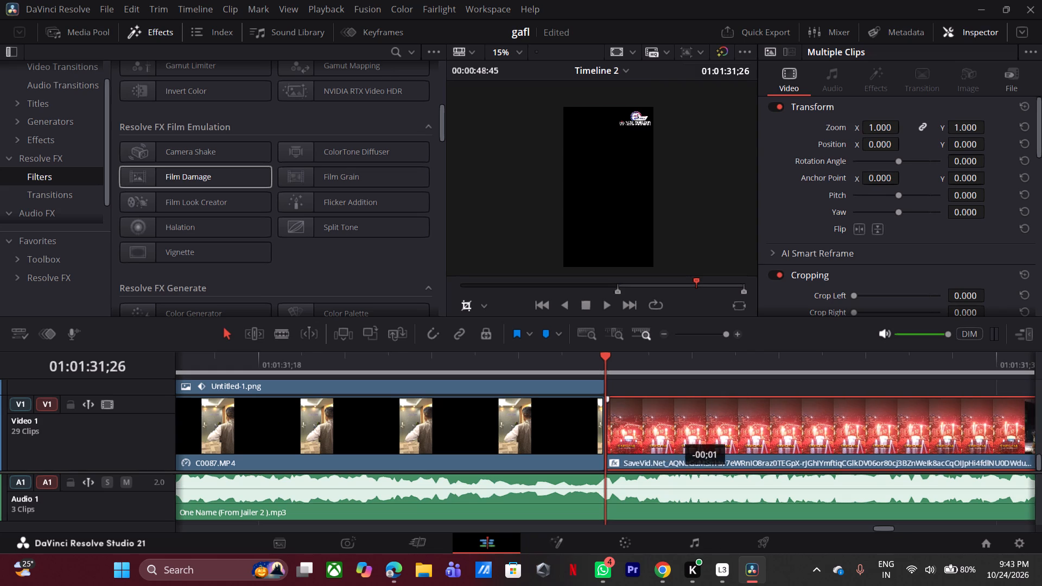
left_click_drag(674, 432, 668, 434)
Play across the cut after C0087.MP4 into the fireworks and dance clips.
left_click(515, 361)
key("space")
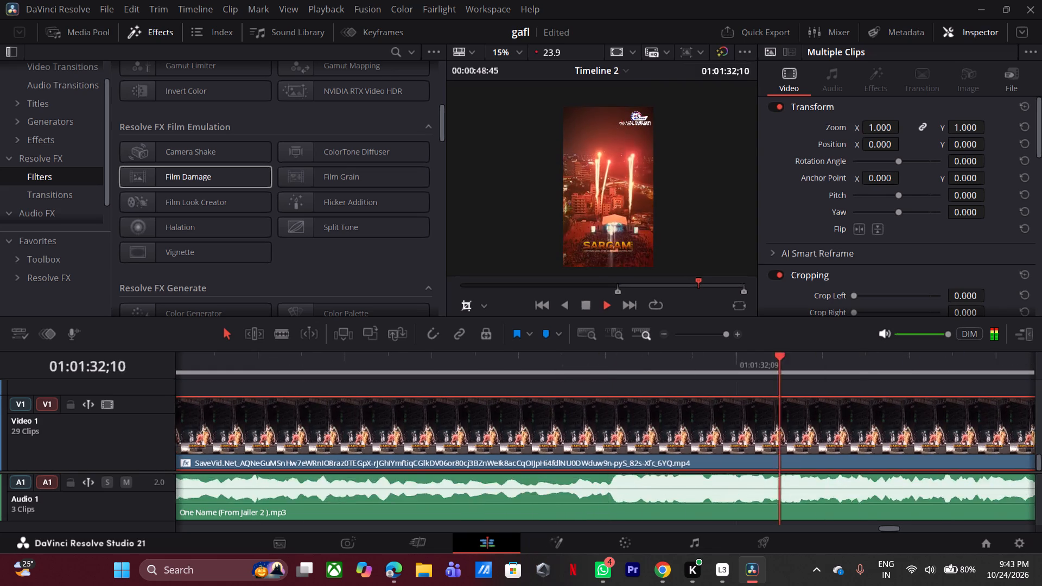
triple_click(662, 334)
triple_click(662, 334)
key("space")
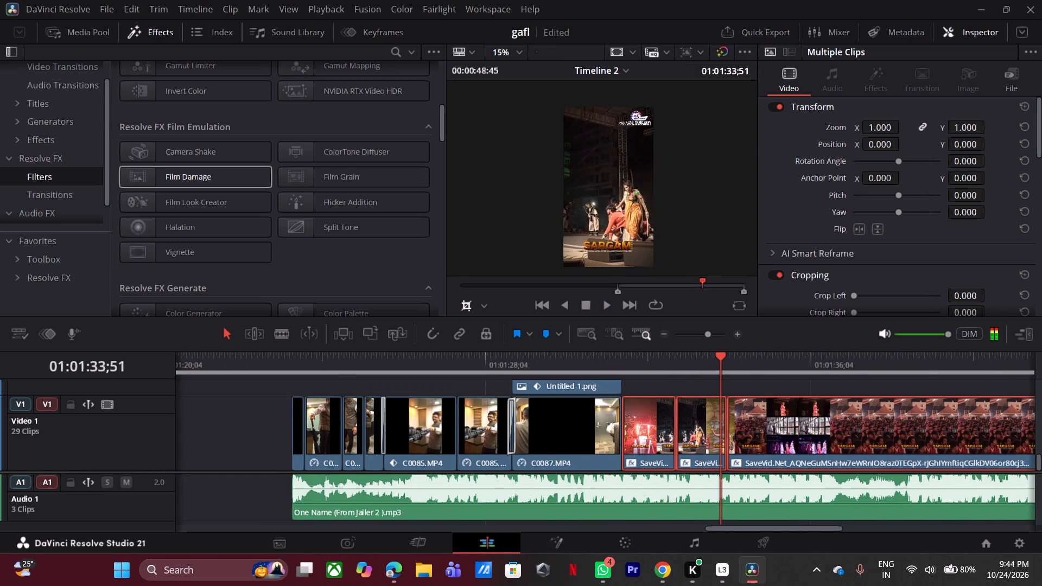
Set the Retime Process to Optical Flow for all Video 1 clips after C0087.MP4.
left_click(656, 386)
left_click(662, 335)
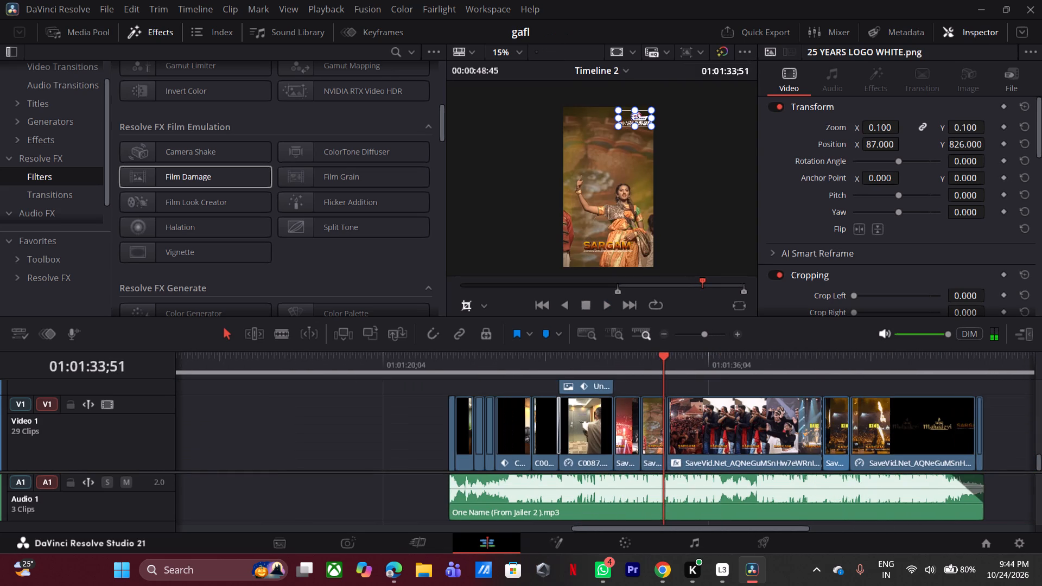
left_click_drag(997, 439, 644, 452)
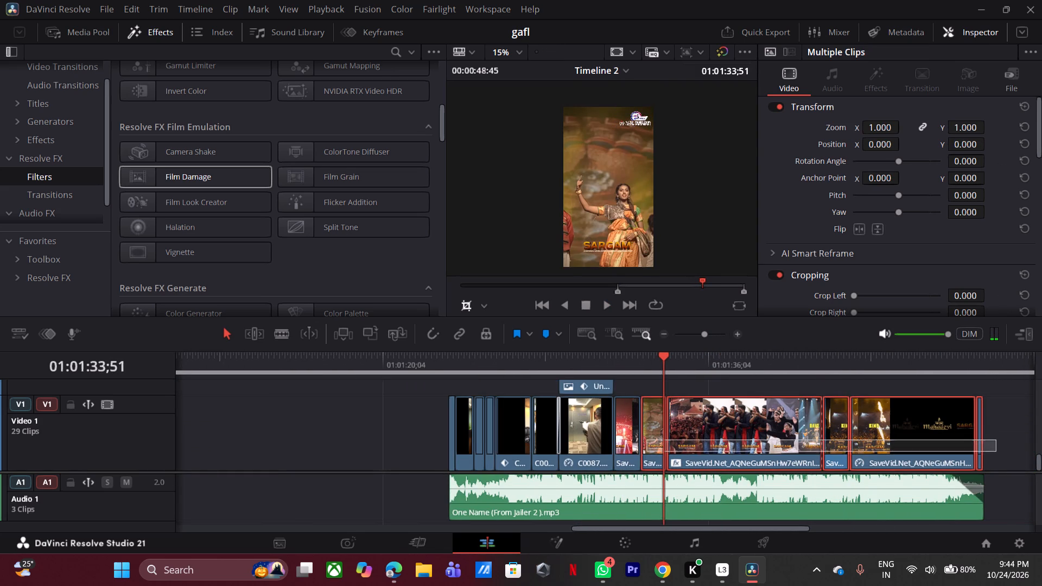
left_click_drag(644, 452, 628, 456)
scroll(919, 300, "down", 10)
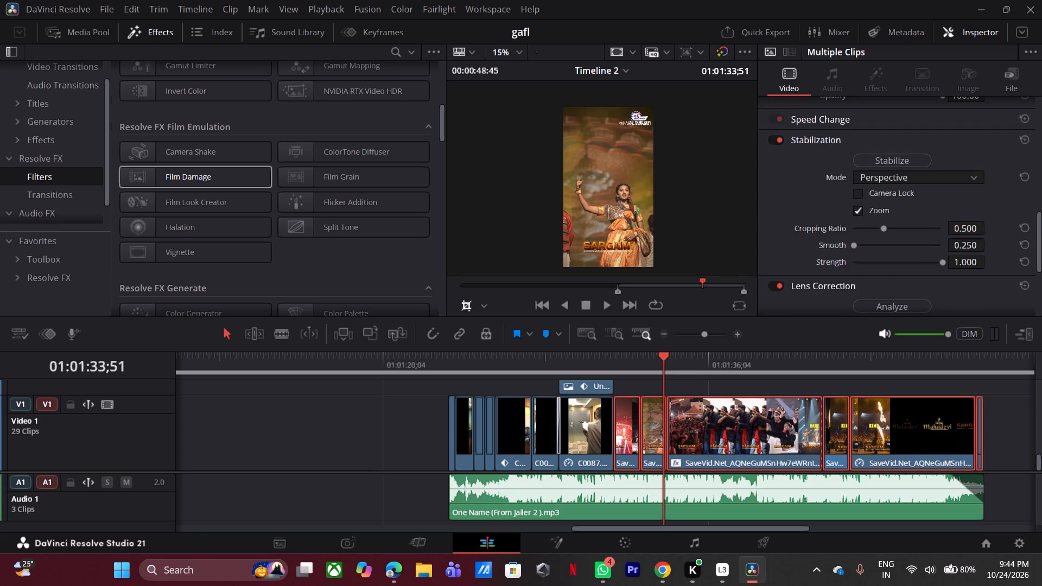
scroll(910, 259, "down", 6)
left_click(928, 216)
left_click(910, 275)
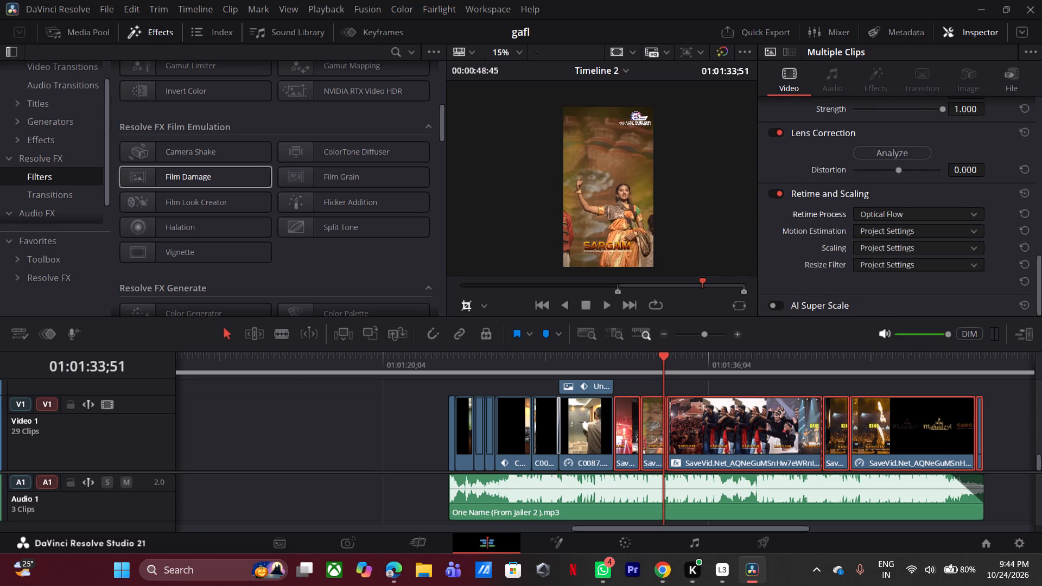
left_click(811, 379)
Play and step through the Optical Flow clips from the fireworks shot to about 01:01:42 to check their motion.
left_click(624, 361)
key("space")
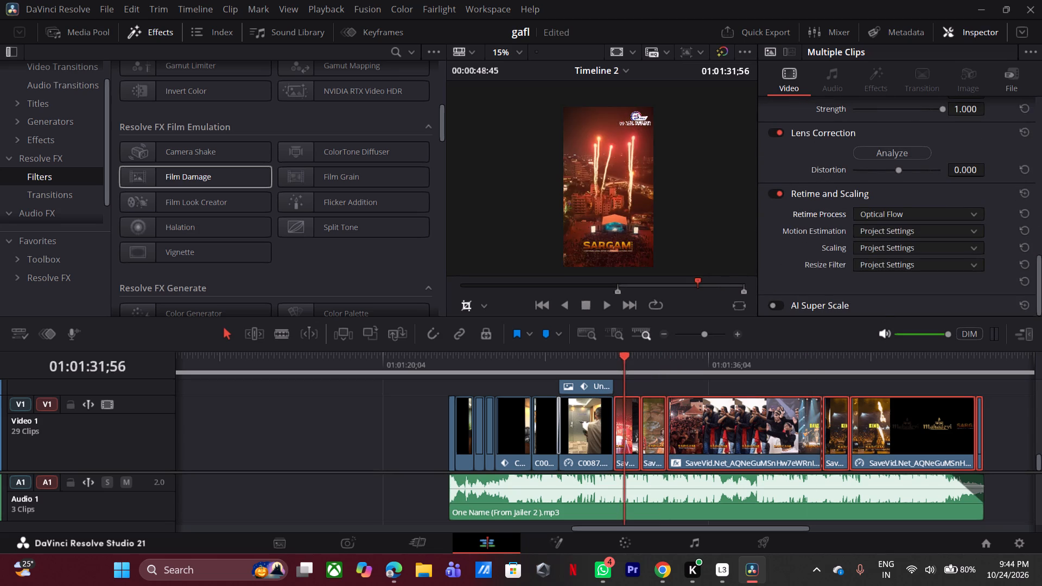
key("space")
left_click_drag(633, 365, 634, 365)
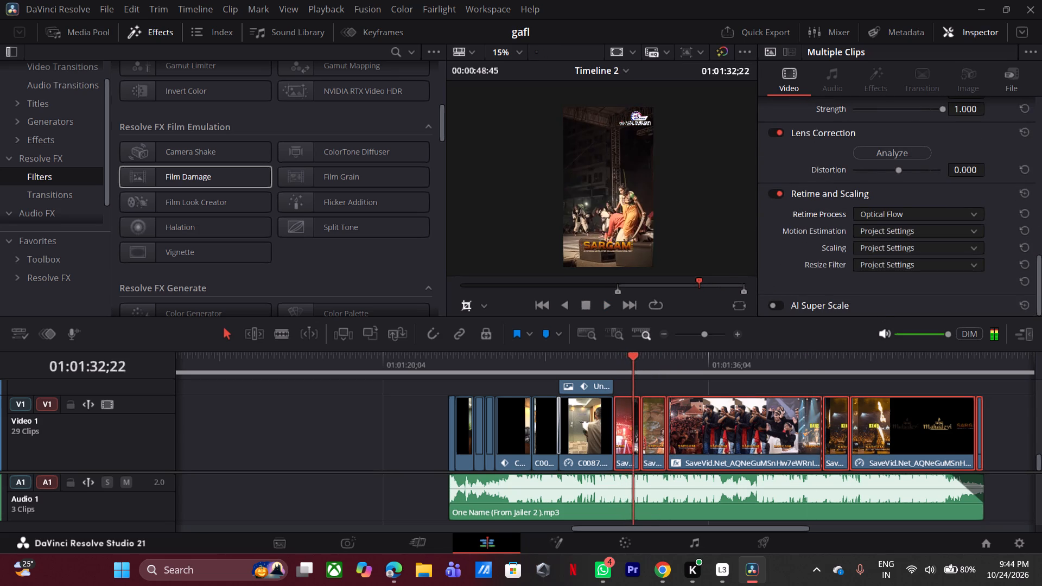
left_click_drag(634, 365, 626, 379)
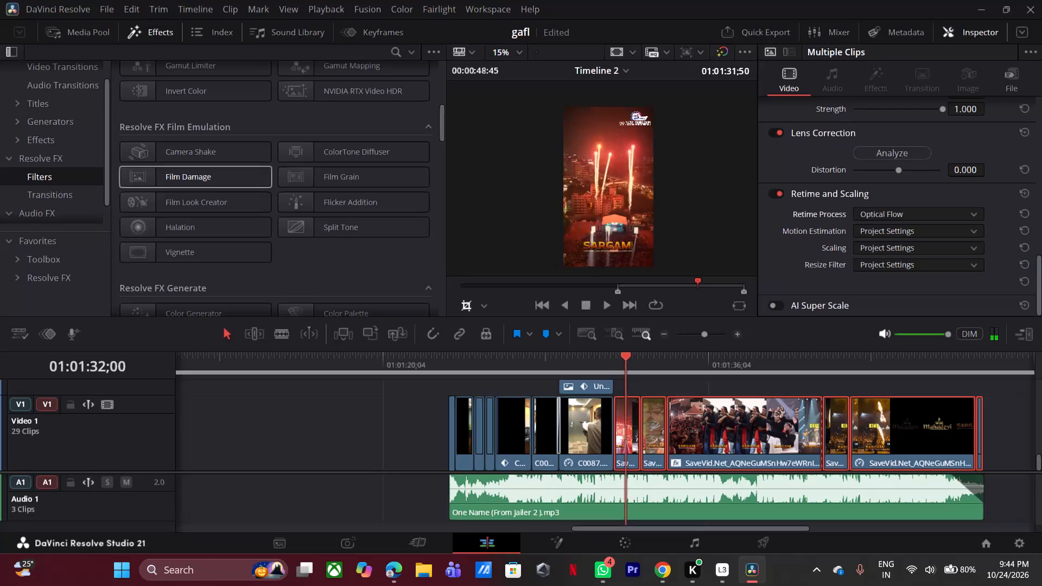
left_click_drag(626, 379, 626, 384)
key("Right")
key("Right")
key("Right")
key("Right")
key("Right")
key("Right")
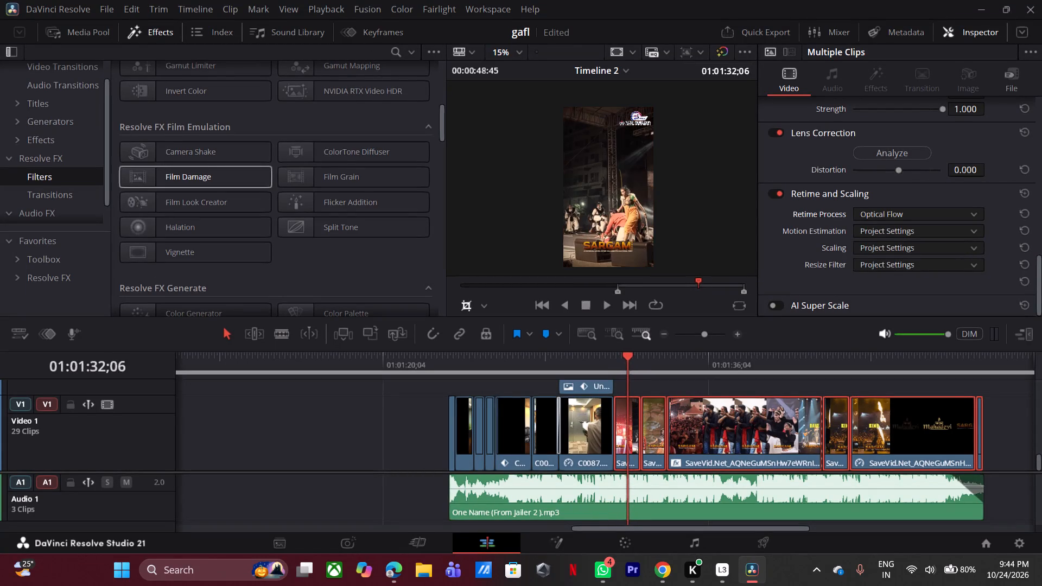
key("Right")
key("Right")
key("Right")
left_click_drag(654, 367, 659, 368)
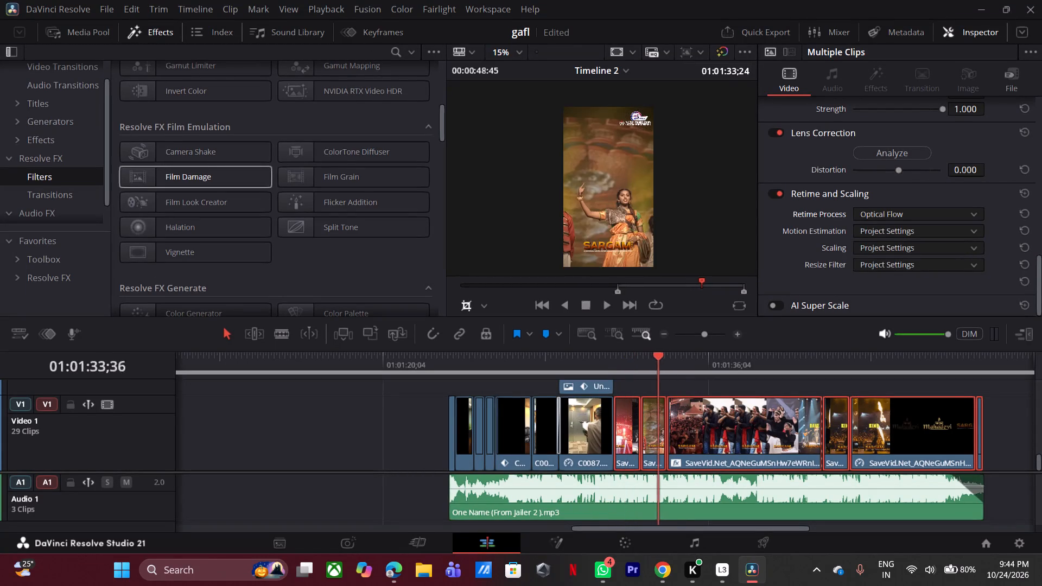
left_click_drag(659, 368, 831, 374)
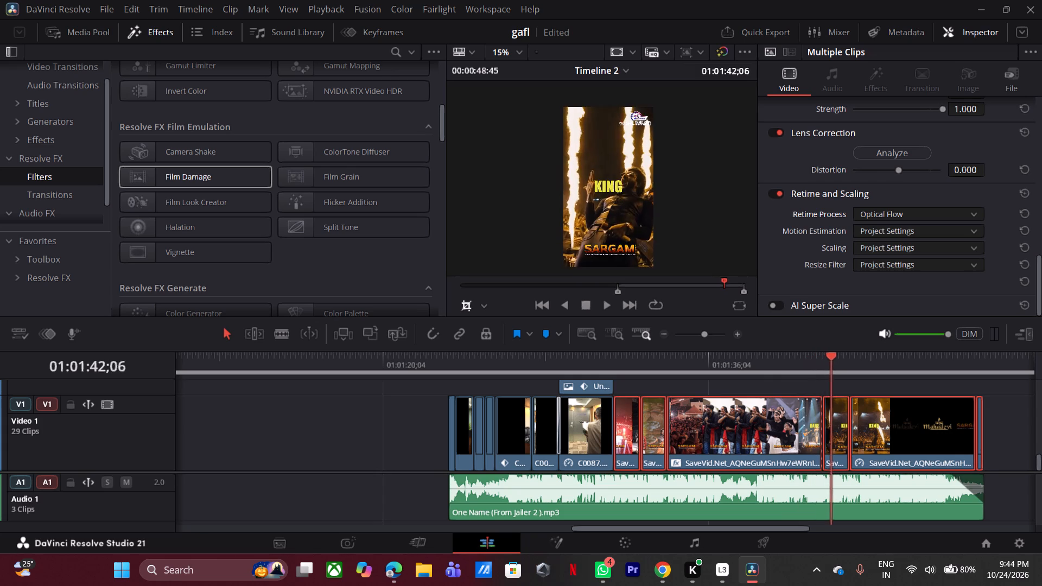
Scrub and replay the Optical Flow clips between about 01:01:37 and 01:01:44 to check the KING fire shots' motion.
left_click_drag(831, 374, 750, 386)
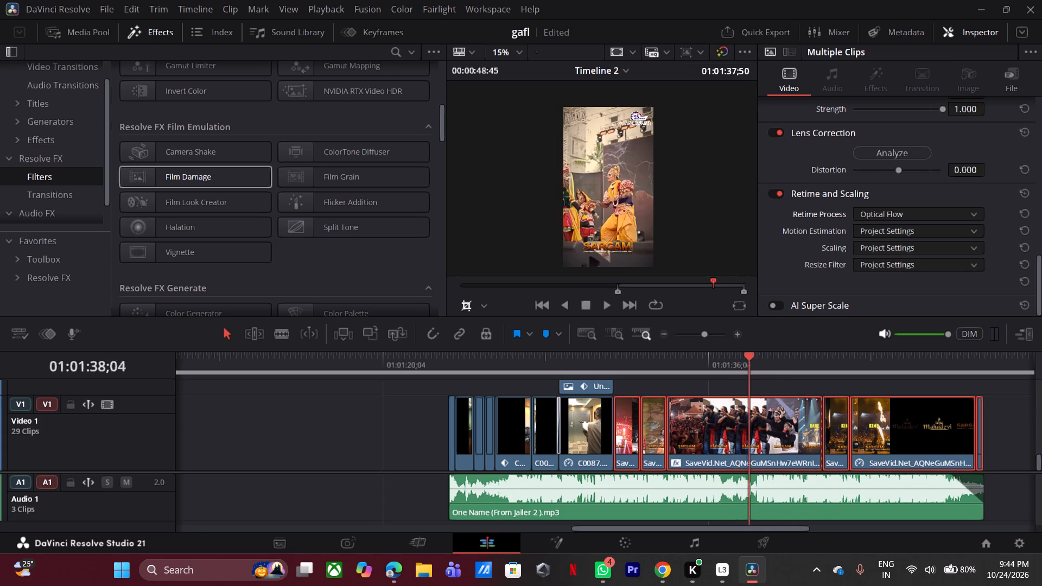
left_click_drag(750, 386, 739, 398)
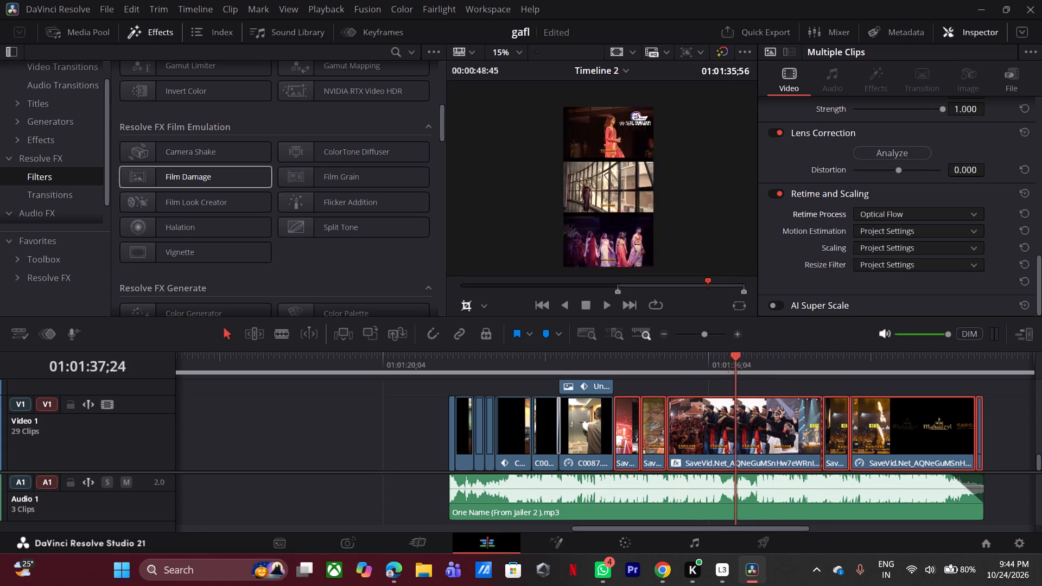
left_click_drag(739, 398, 866, 400)
key("space")
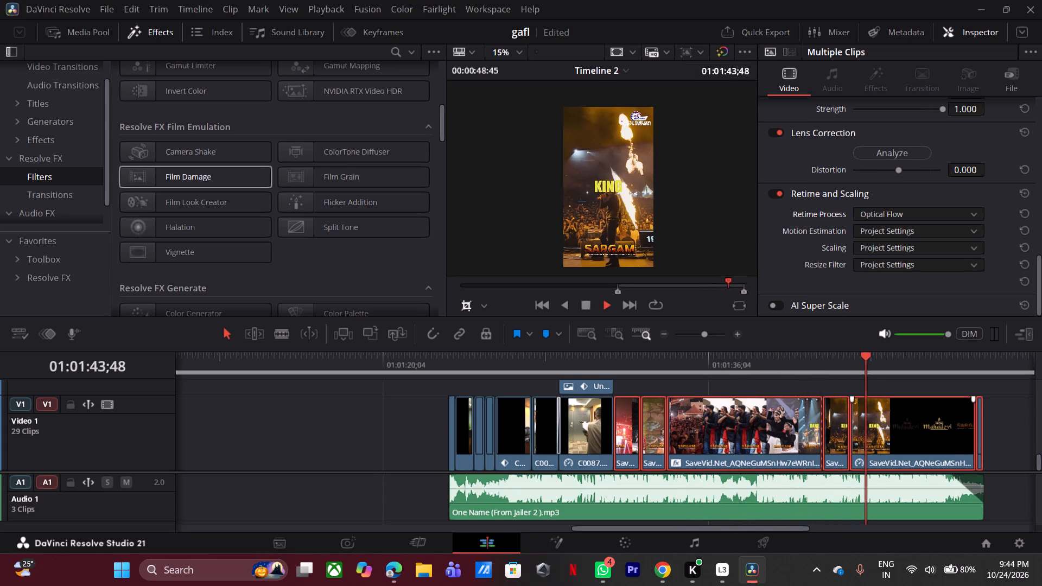
left_click(827, 375)
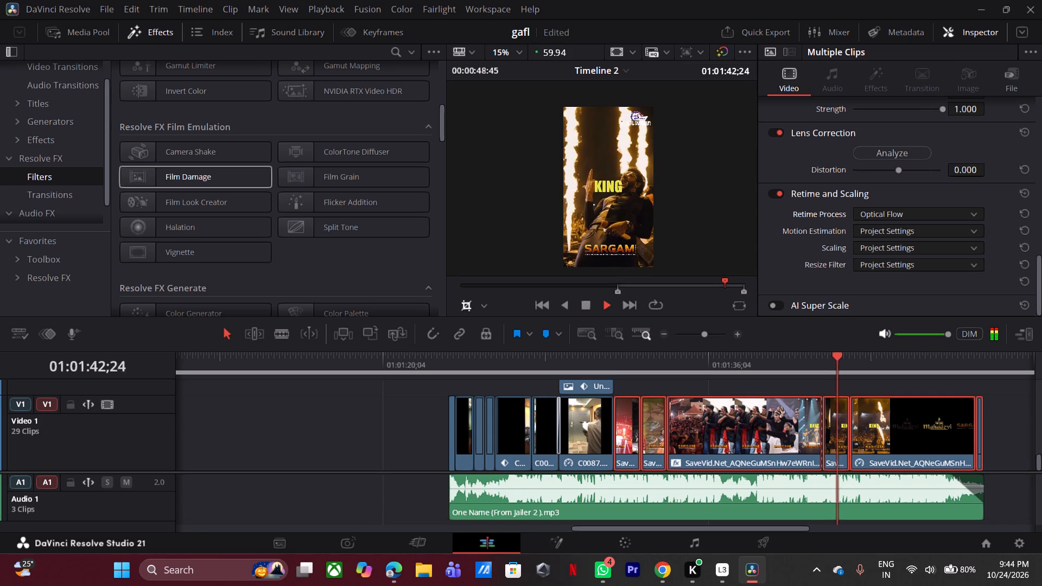
left_click(818, 364)
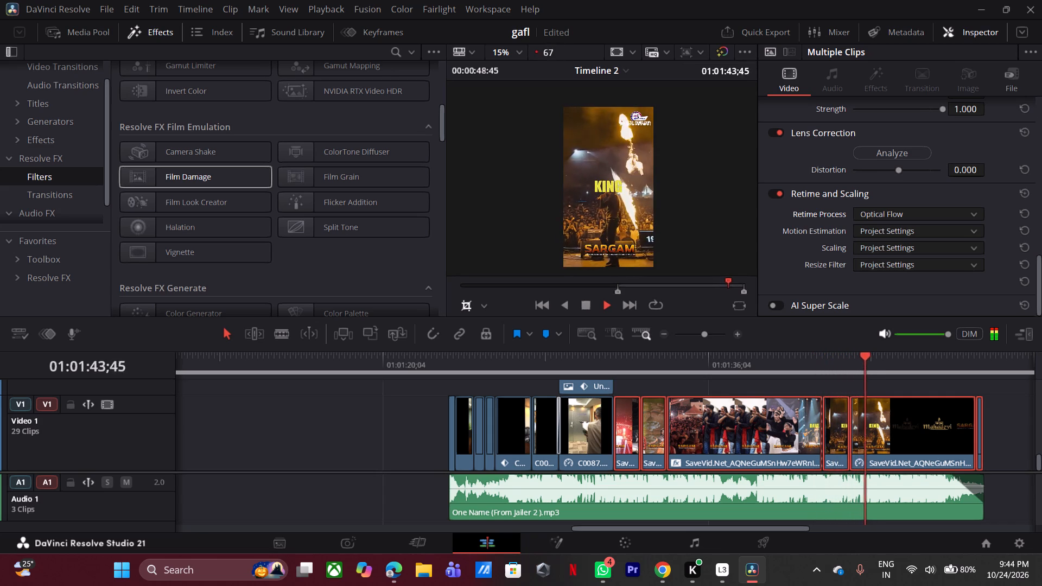
left_click(824, 361)
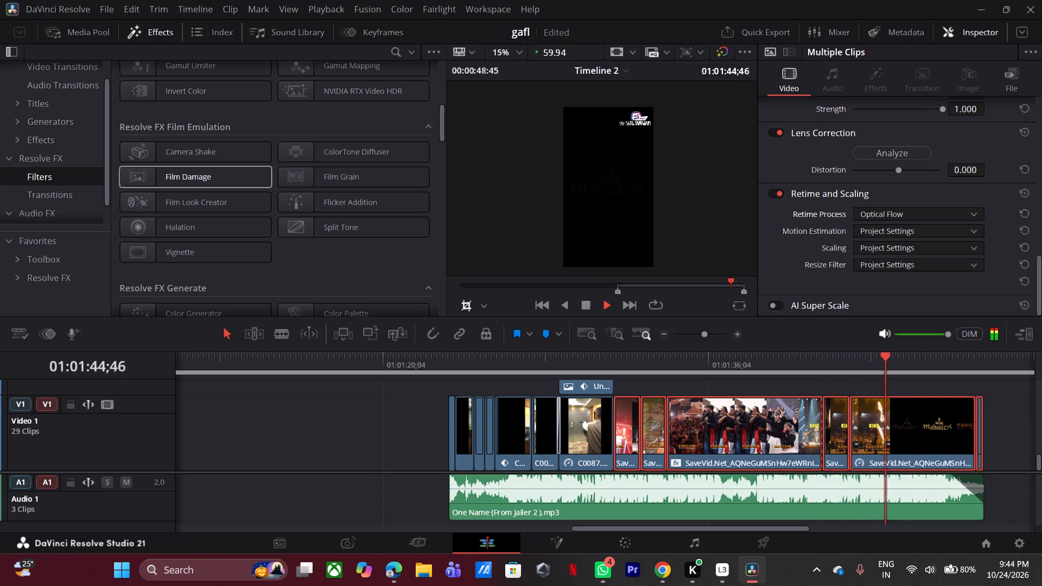
Trim the end of One Name (From Jailer 2).mp3 on Audio 1 back about one frame to the last Video 1 clip's end.
scroll(937, 407, "up", 1)
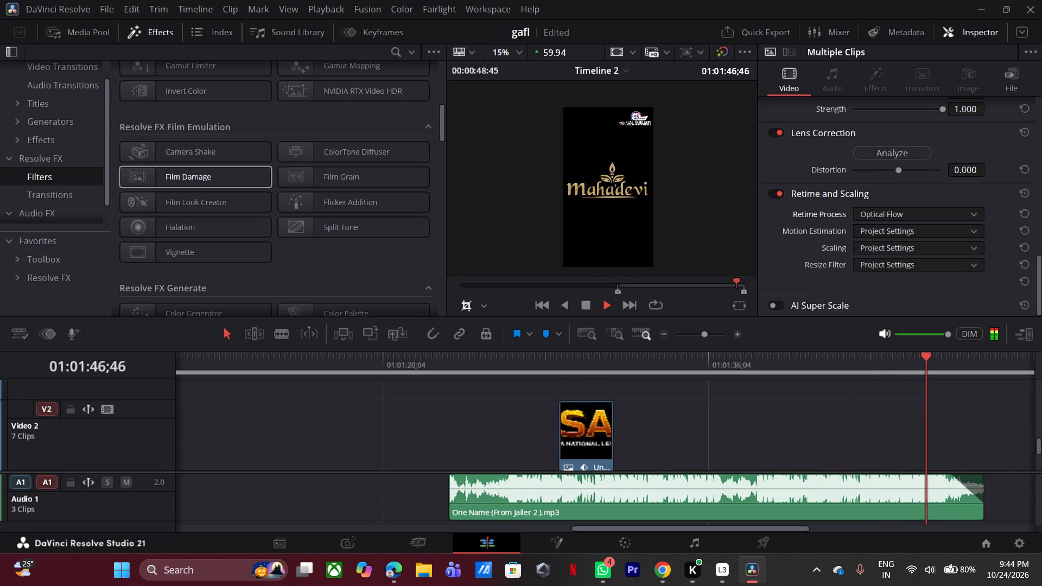
triple_click(739, 335)
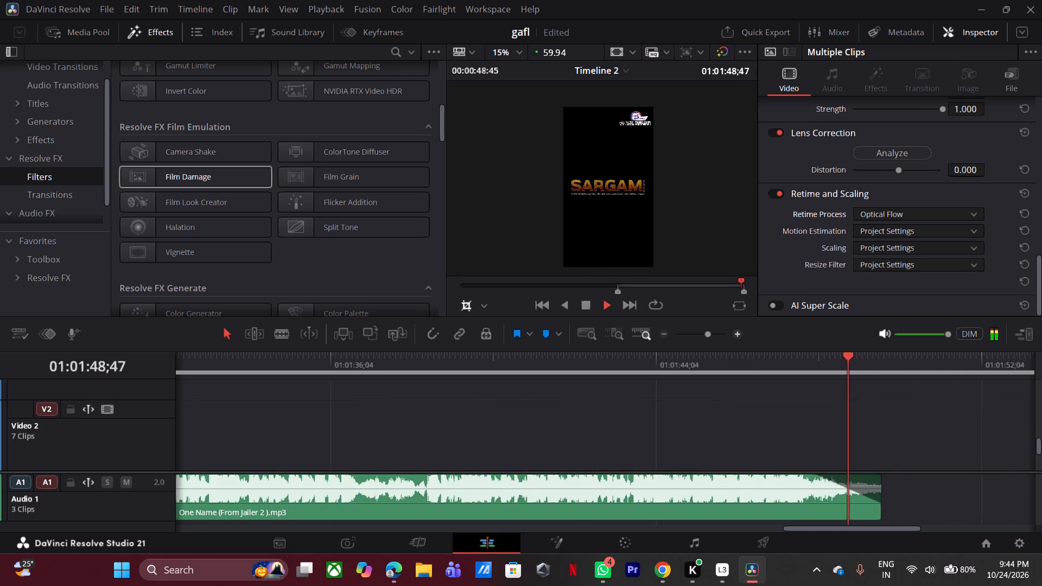
scroll(812, 415, "up", 1)
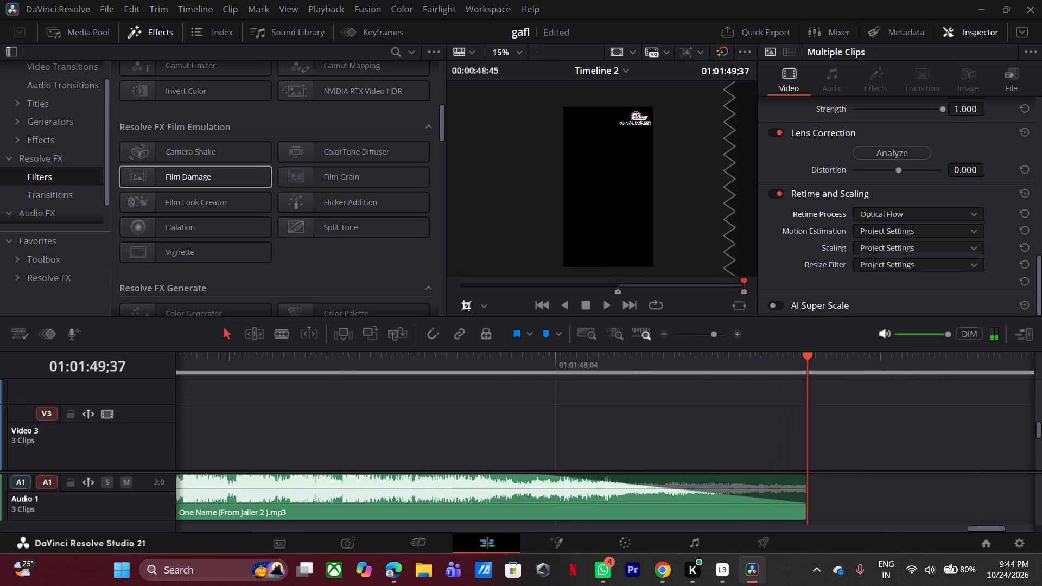
scroll(812, 415, "down", 2)
key("Up")
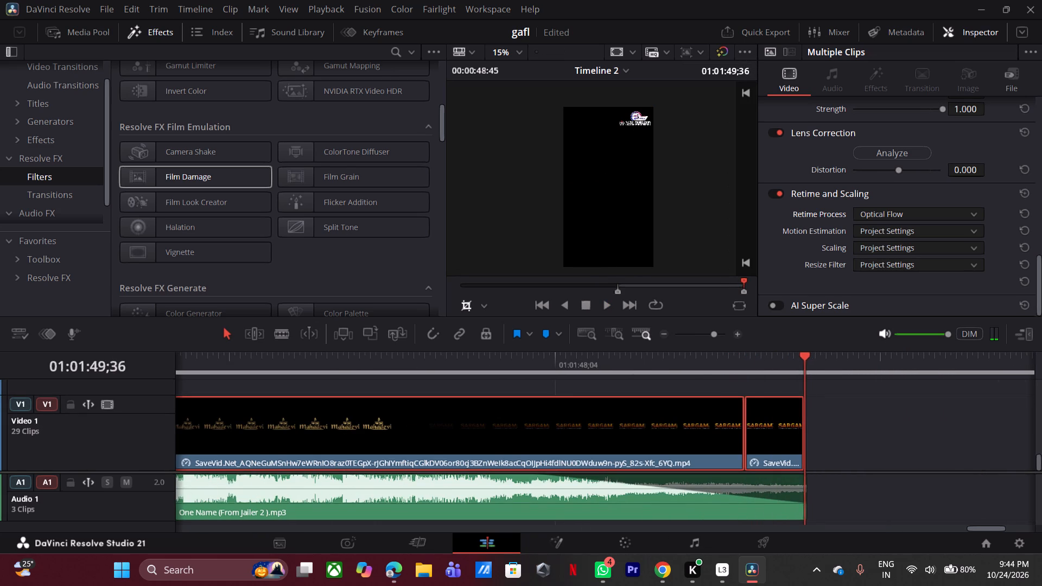
triple_click(739, 335)
left_click(739, 335)
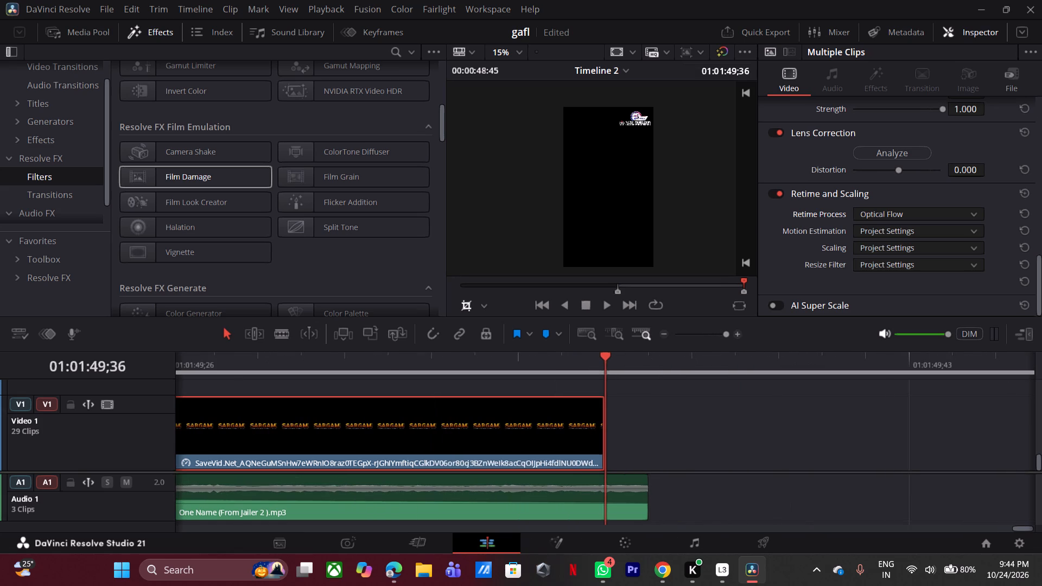
left_click_drag(644, 493, 594, 503)
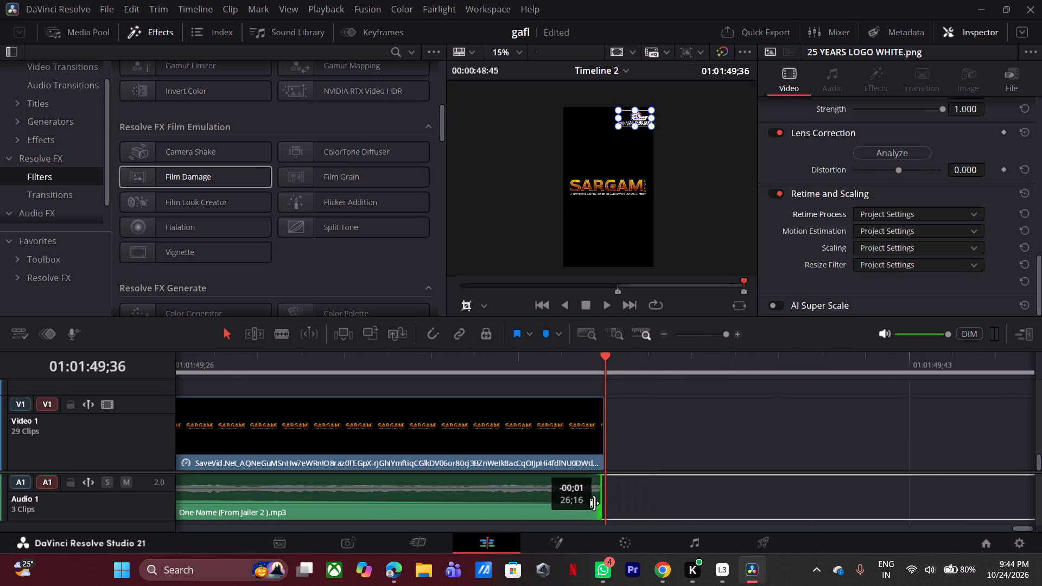
left_click_drag(594, 503, 588, 505)
Trim the end of 25 YEARS LOGO WHITE.png on Video 5 back one frame to match the last Video 1 clip's end.
scroll(665, 423, "up", 4)
left_click_drag(644, 447, 640, 449)
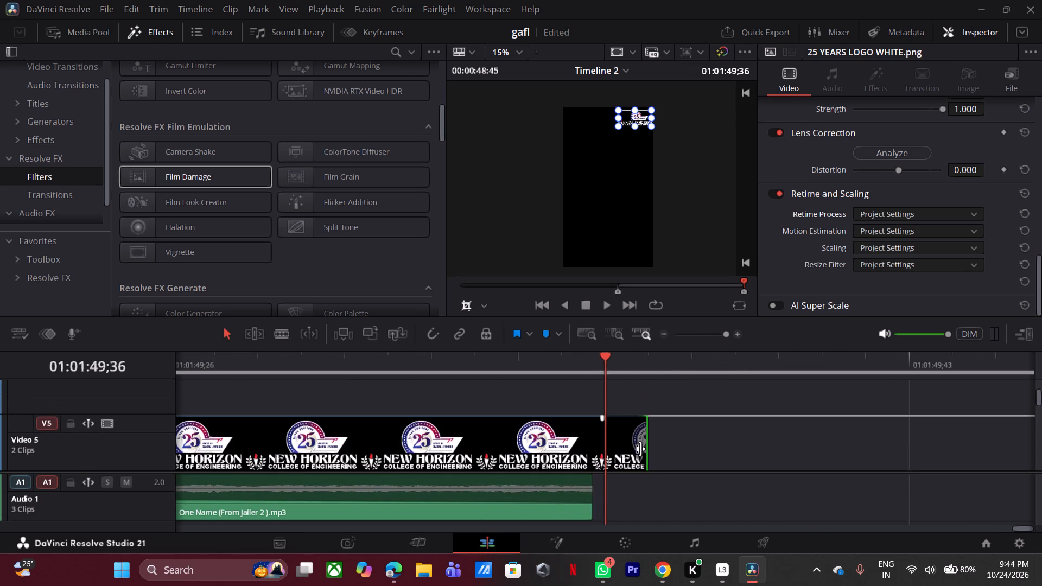
left_click_drag(640, 449, 581, 462)
Save the project and briefly view the final frame full screen.
scroll(651, 434, "down", 5)
key("ctrl+s")
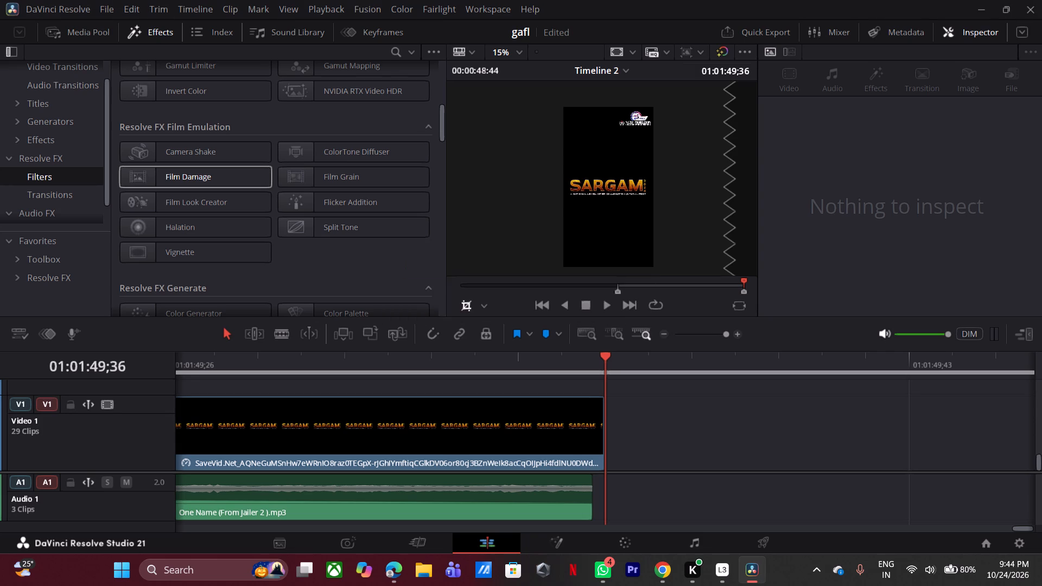
key("ctrl+f")
key("Escape")
Scrub from the start of the music section to 01:01:31;16 at the end of the C0087.MP4 clip to review the opening clips.
triple_click(662, 338)
triple_click(662, 338)
double_click(662, 338)
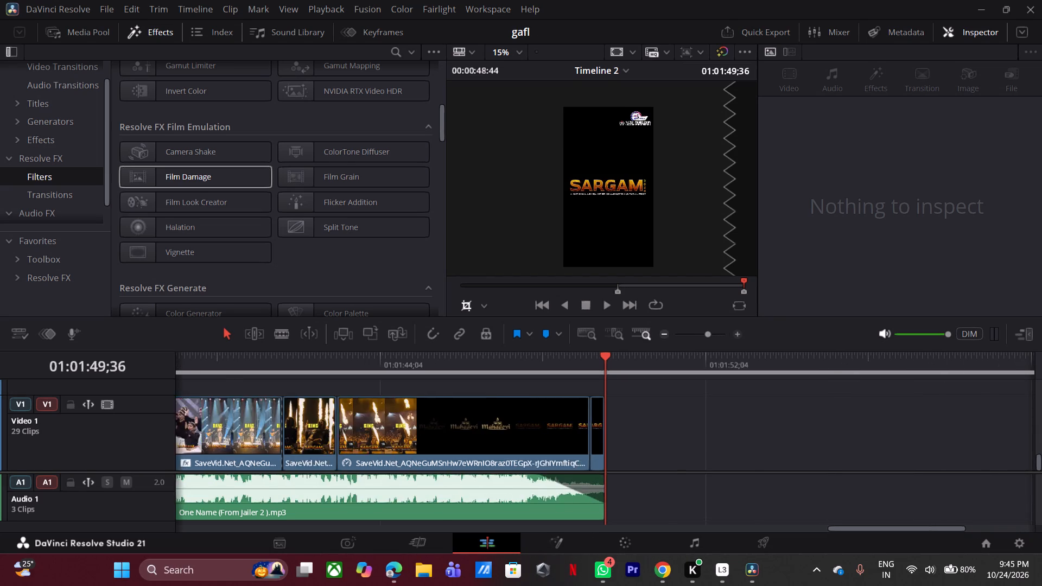
scroll(539, 423, "down", 6)
left_click_drag(341, 362, 408, 378)
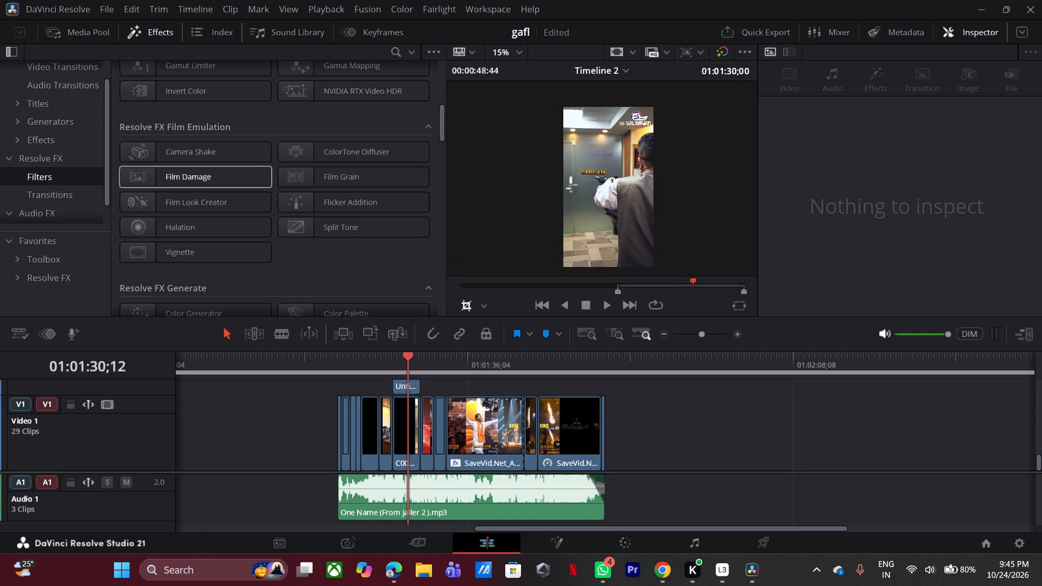
left_click_drag(408, 378, 419, 381)
Save the project again and close DaVinci Resolve.
key("ctrl+s")
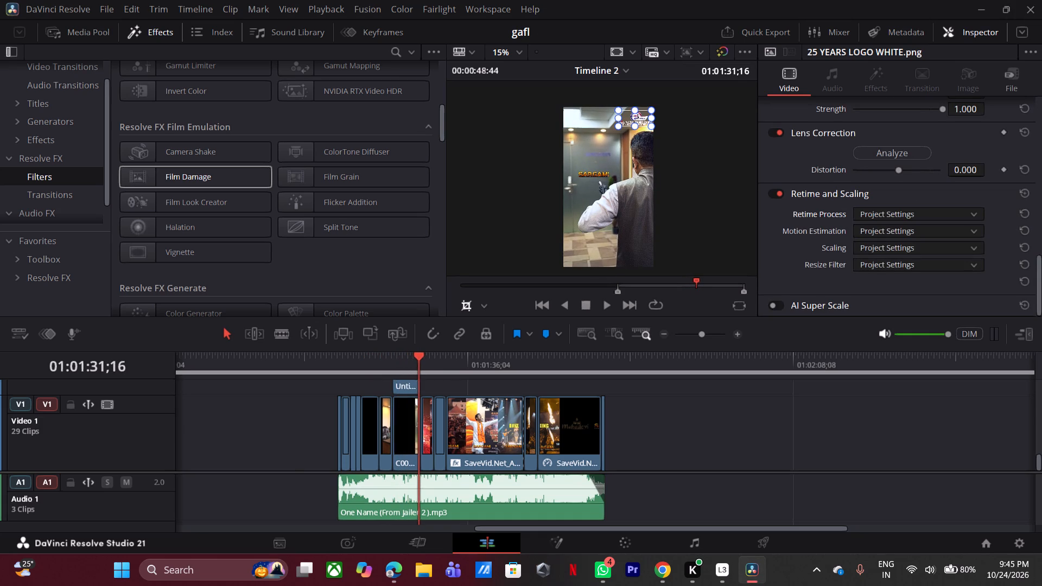
left_click(1019, 5)
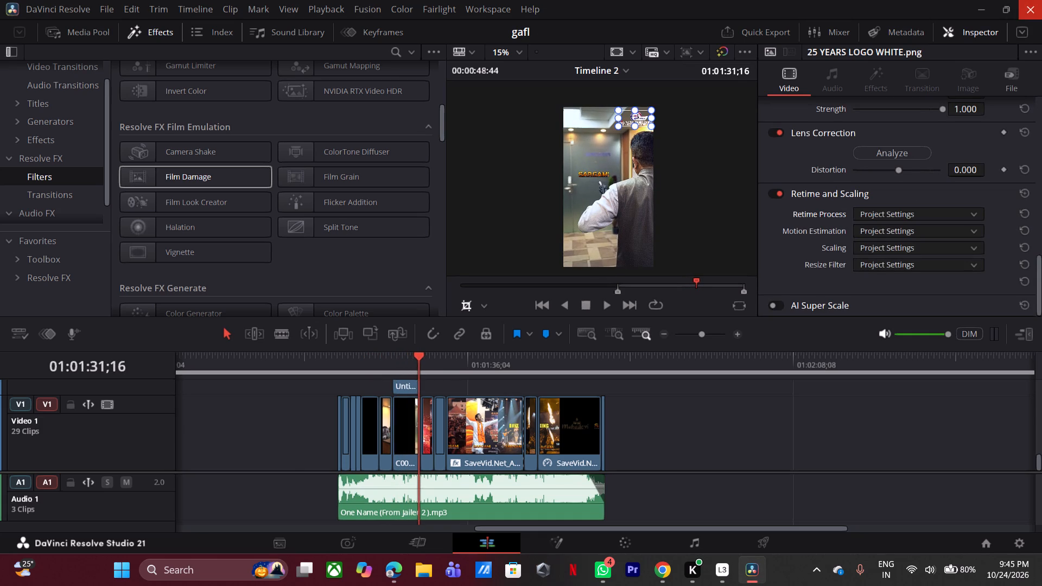